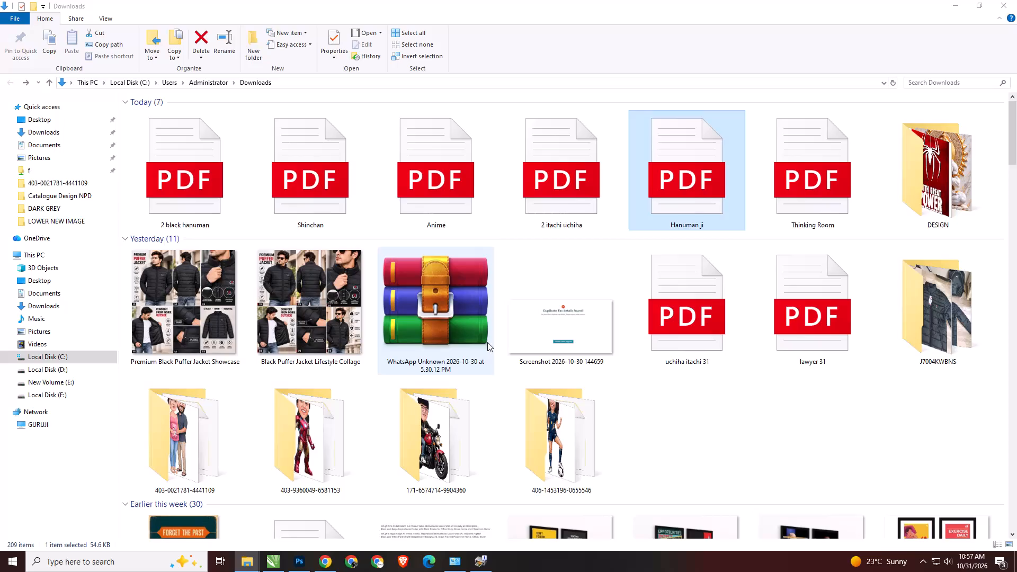
Switch to CorelDRAW, close the Untitled-1 shipping label document and minimize the application.
click(786, 403)
key(alt+Tab)
alt+click(422, 215)
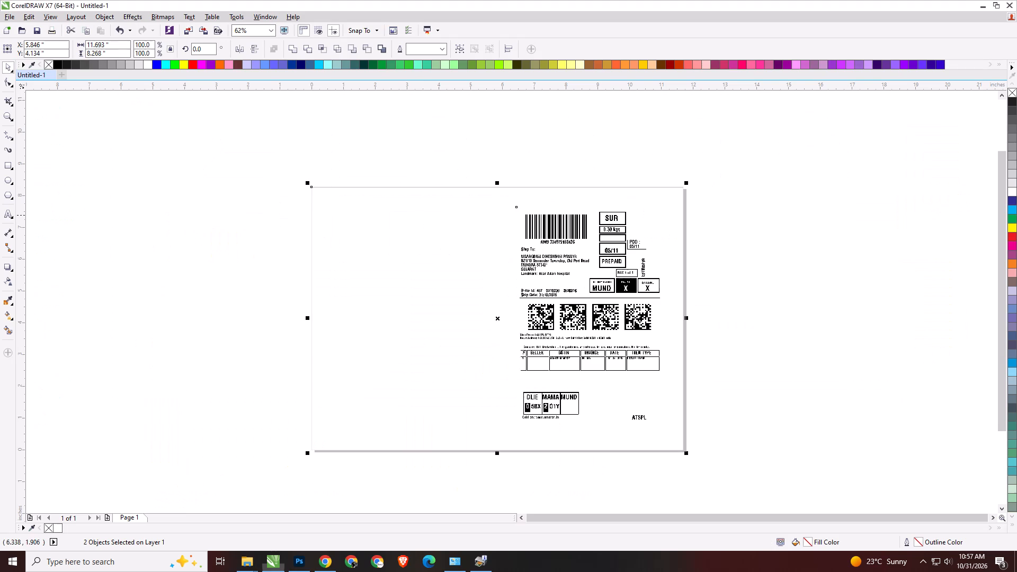
click(51, 75)
click(505, 298)
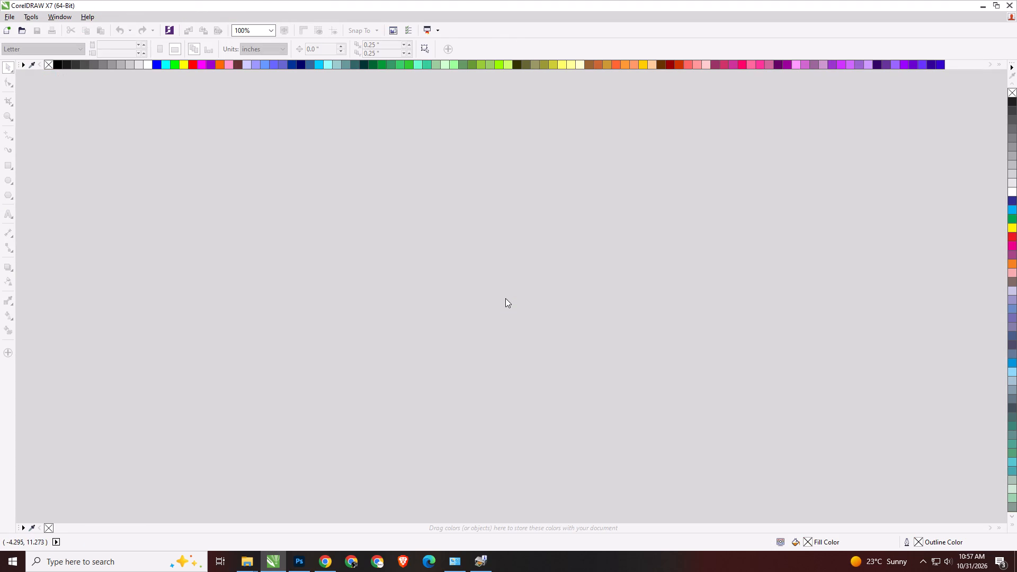
click(981, 6)
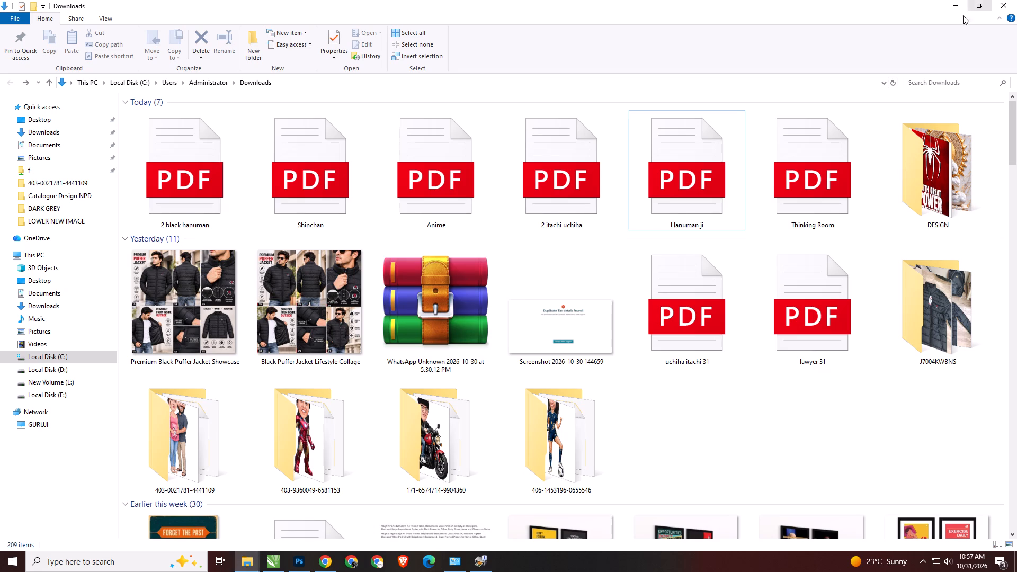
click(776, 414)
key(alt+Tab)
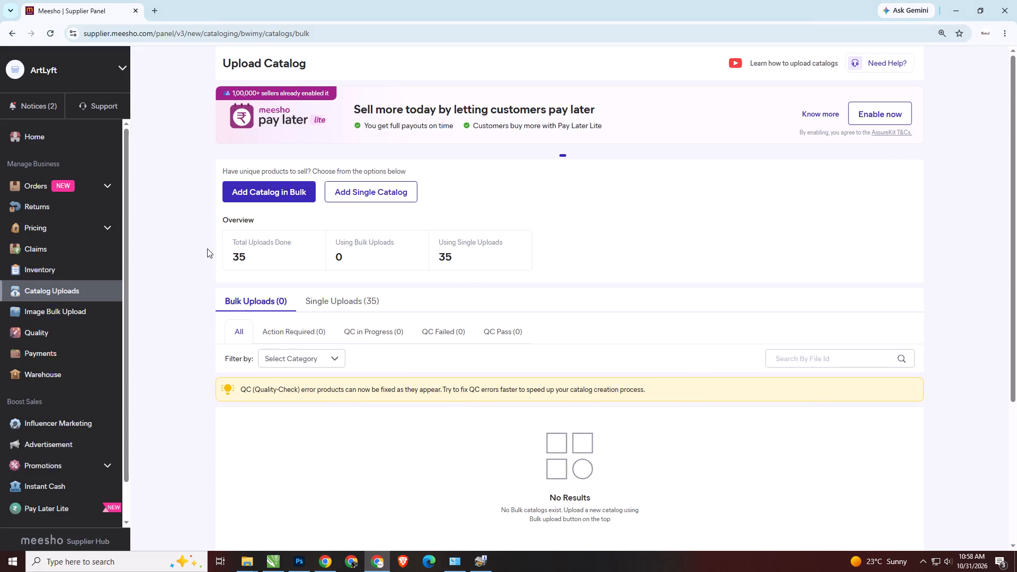
click(49, 186)
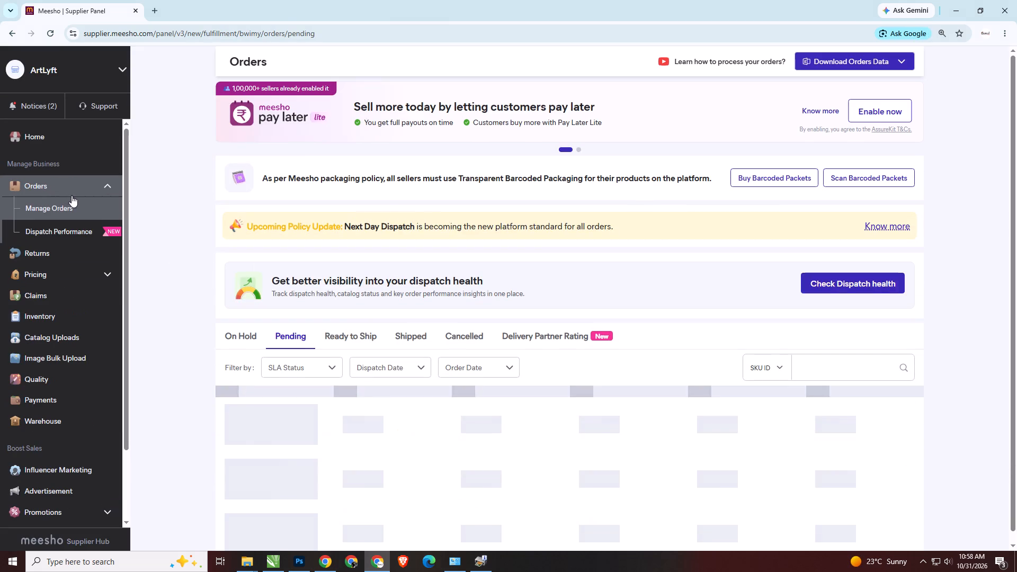
Accept the pending order for the ArtLyft Lawyer Motivational Wall Frame (9x12 Inch).
scroll(525, 308, down, 3)
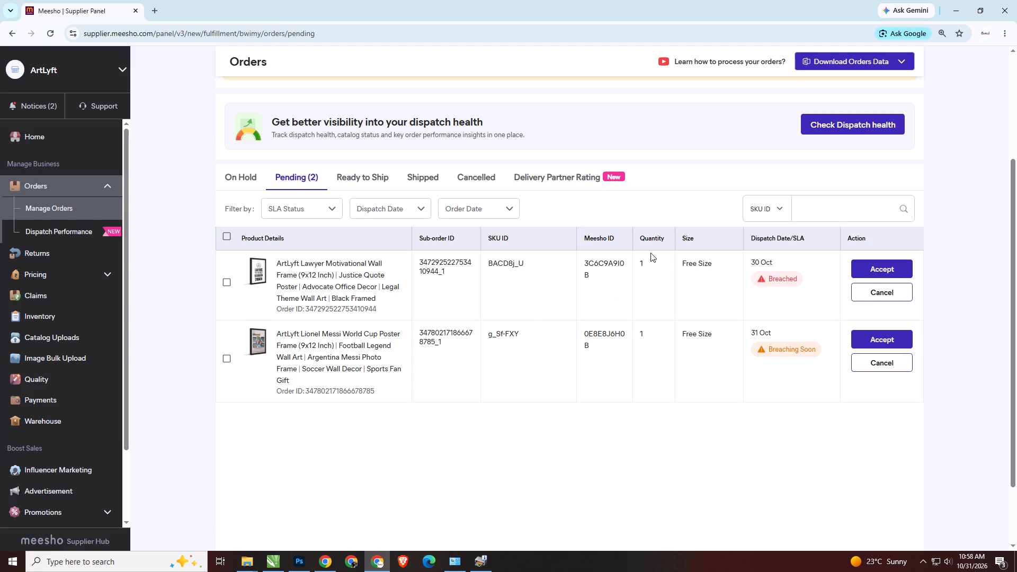
click(555, 173)
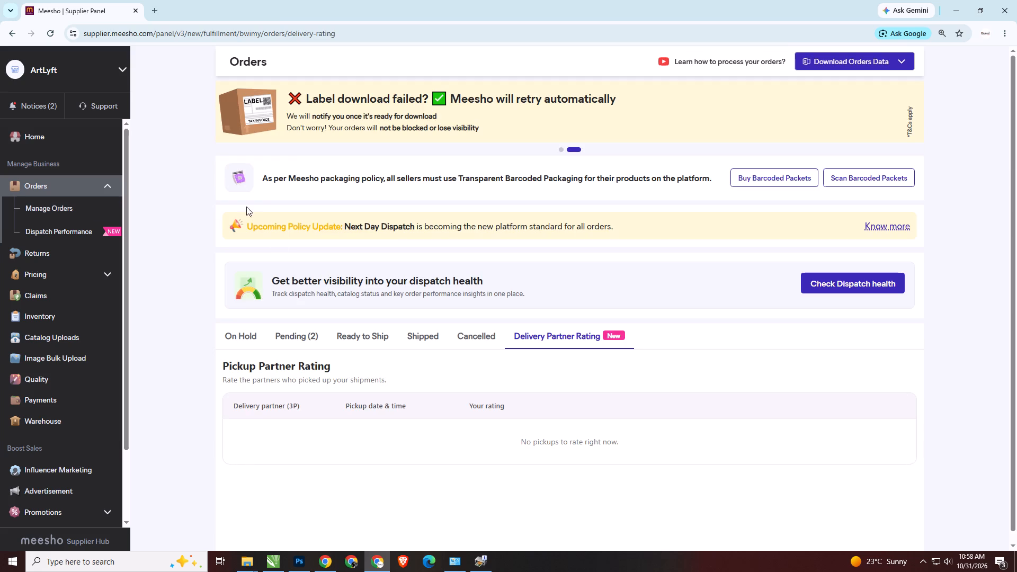
click(290, 336)
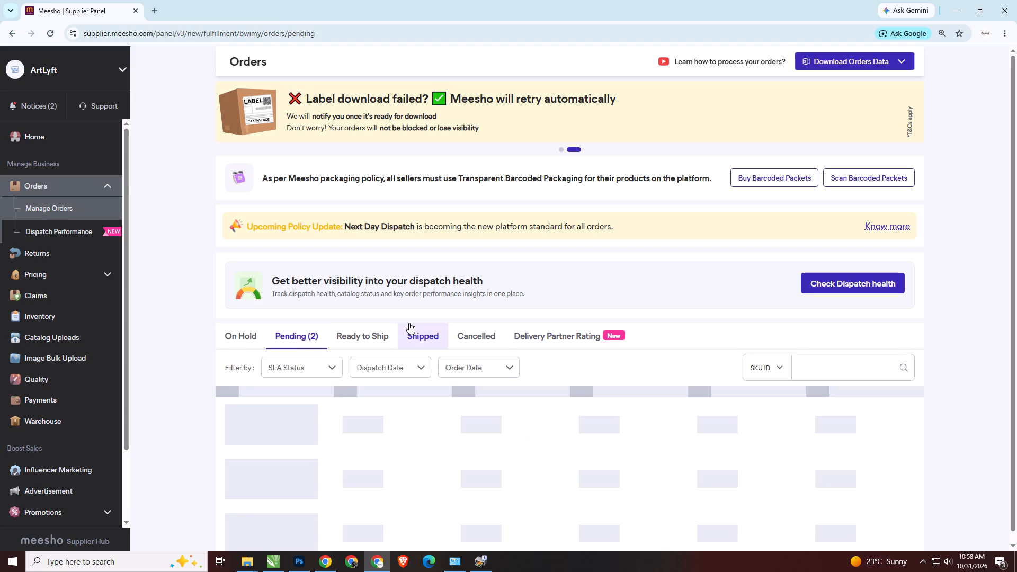
scroll(761, 296, down, 2)
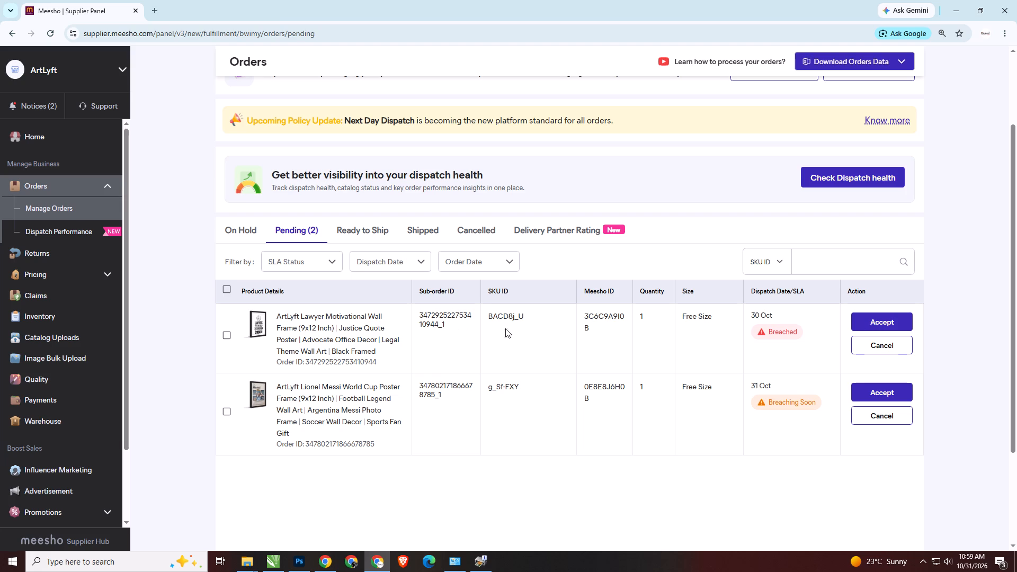
click(895, 321)
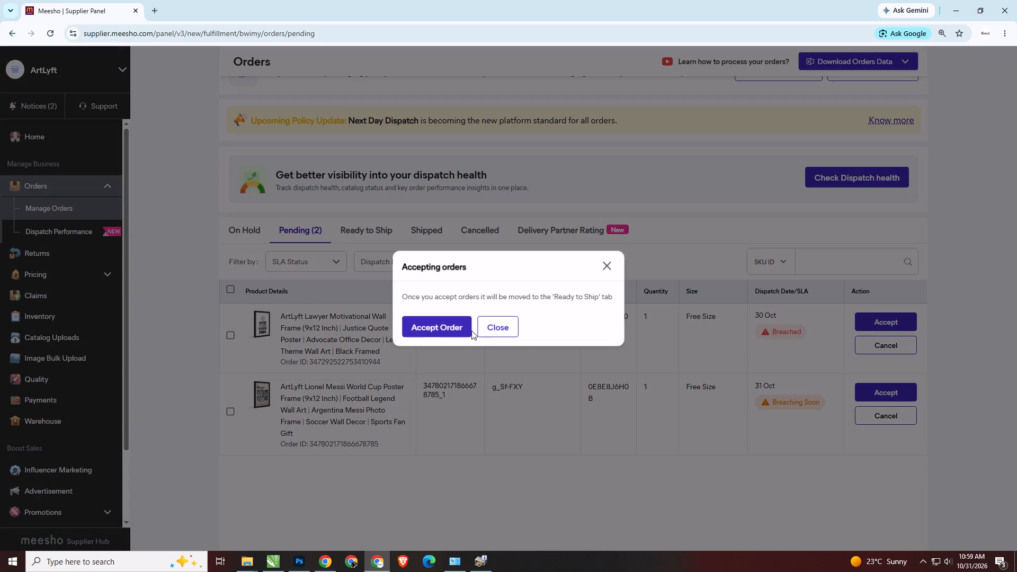
click(429, 336)
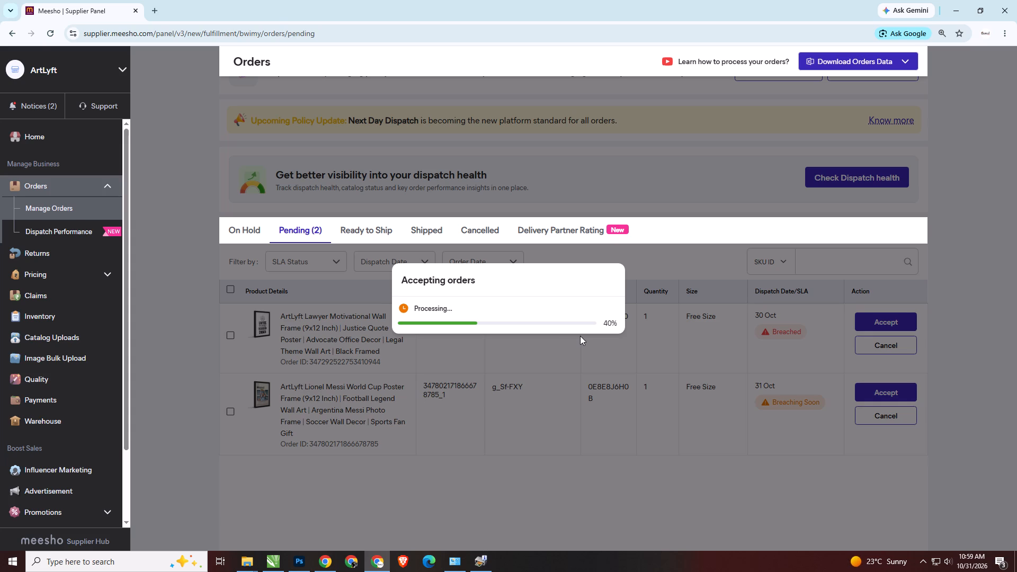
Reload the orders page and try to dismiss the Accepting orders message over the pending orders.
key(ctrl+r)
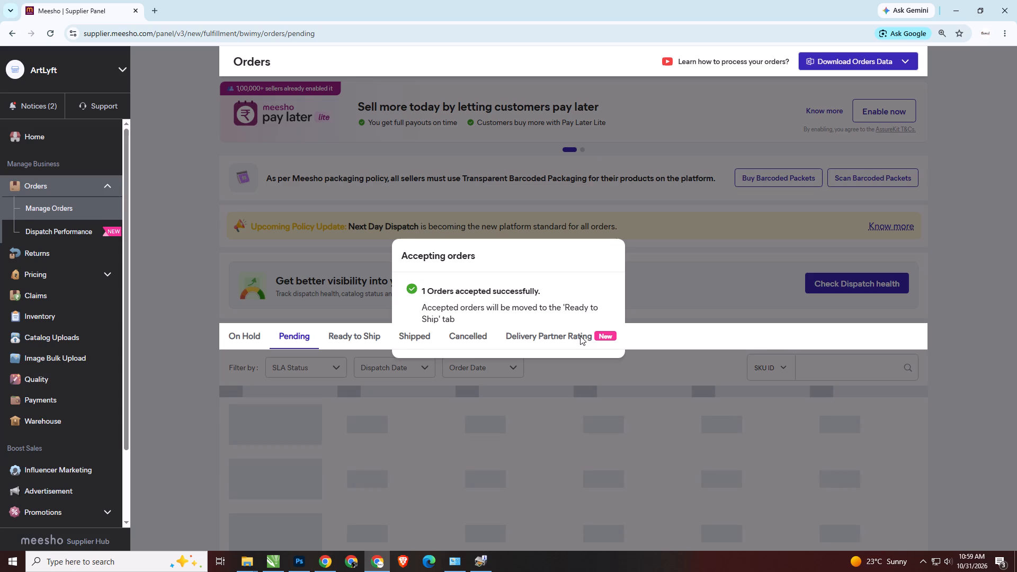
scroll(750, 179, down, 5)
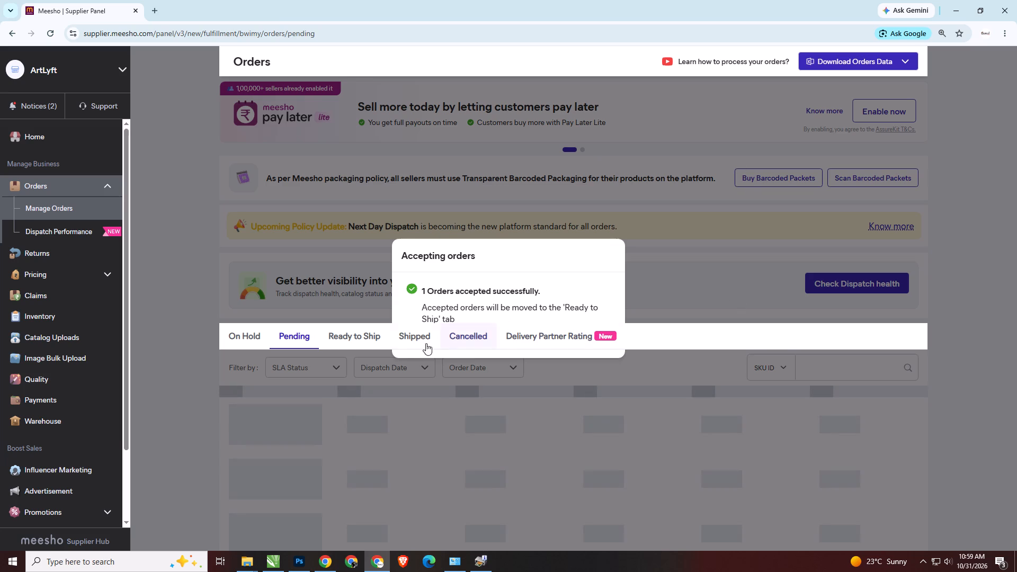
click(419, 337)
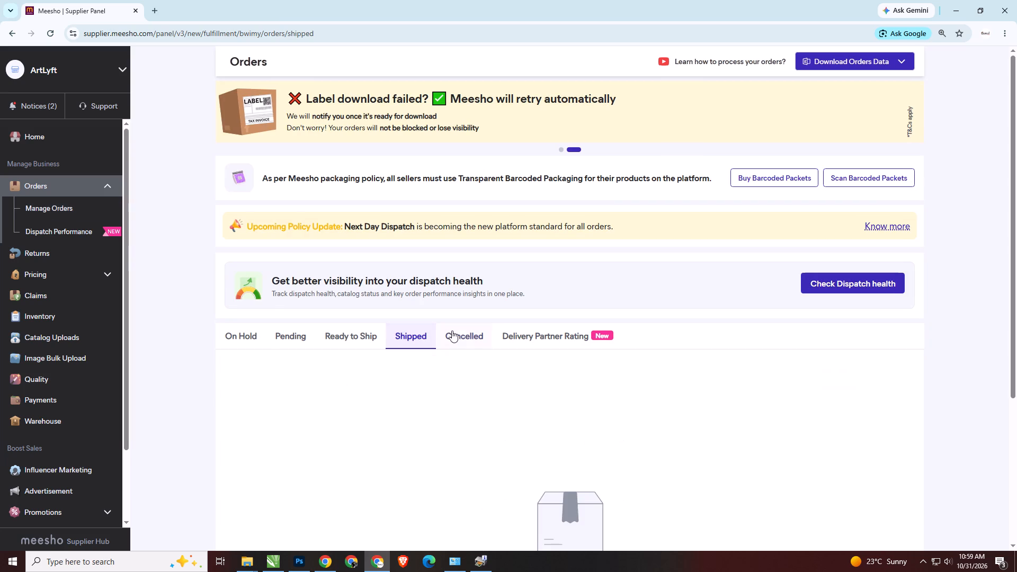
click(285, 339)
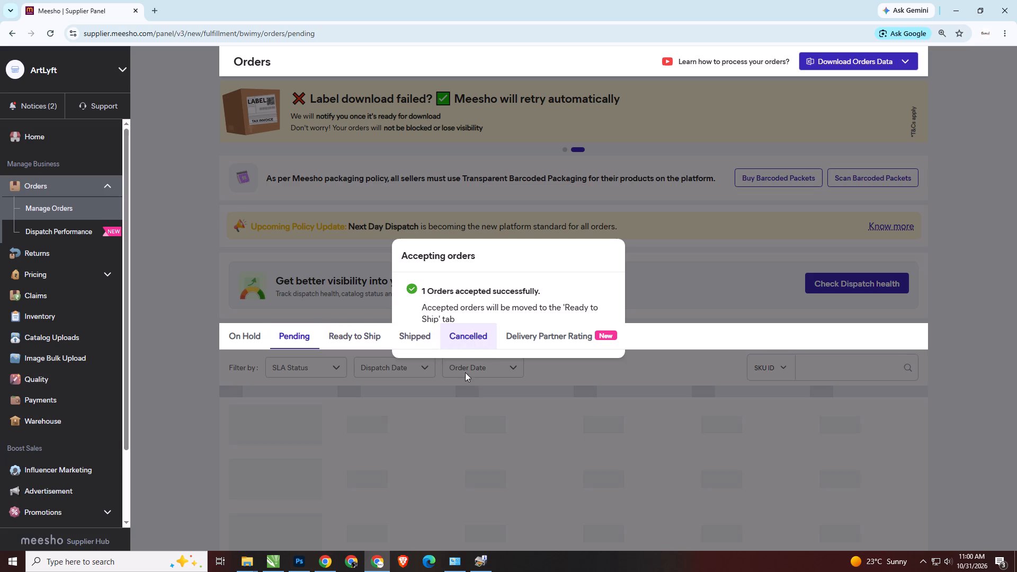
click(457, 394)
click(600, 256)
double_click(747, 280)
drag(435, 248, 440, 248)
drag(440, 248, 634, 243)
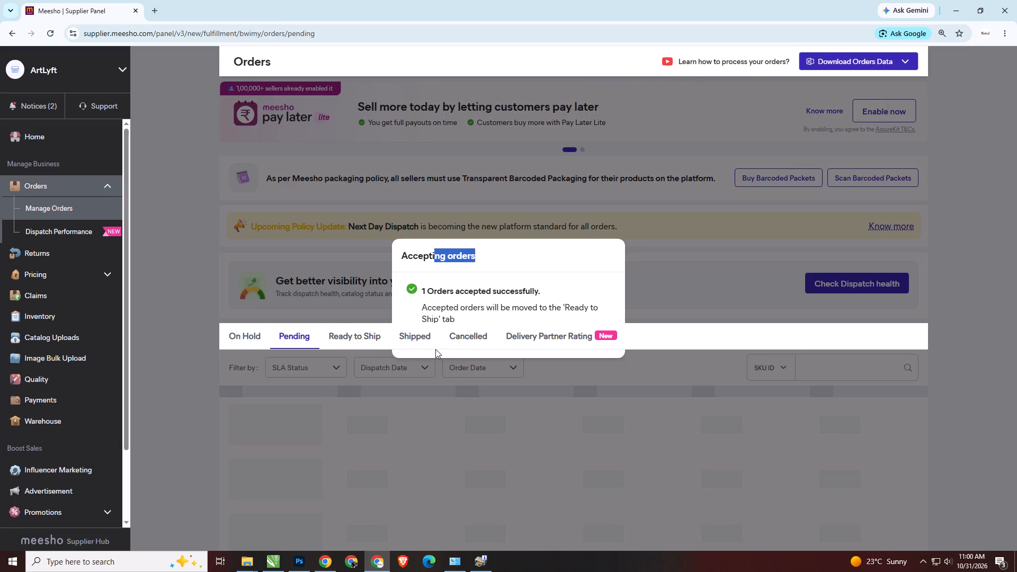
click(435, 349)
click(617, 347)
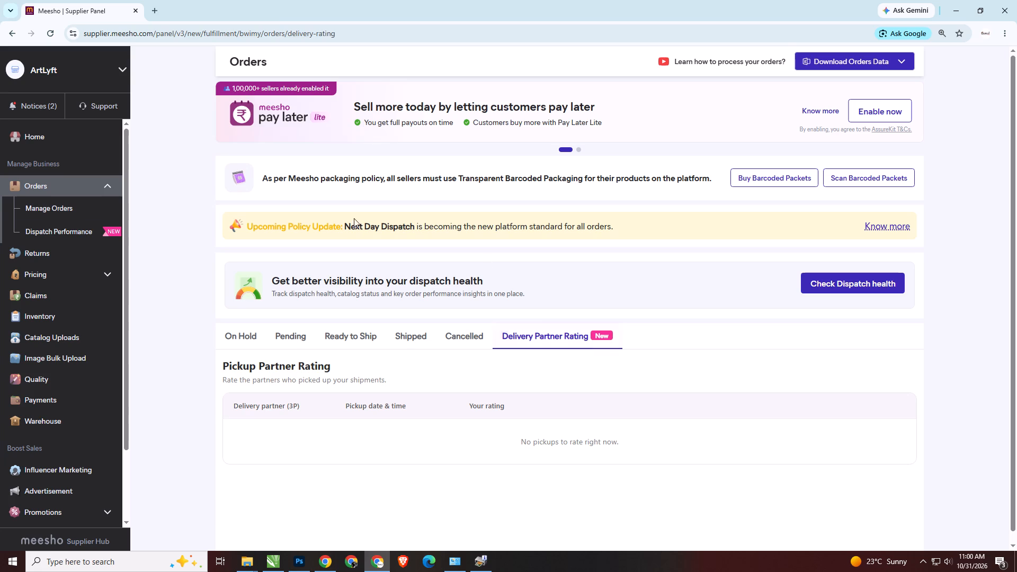
Examine the orders listed as Ready to Ship.
click(370, 341)
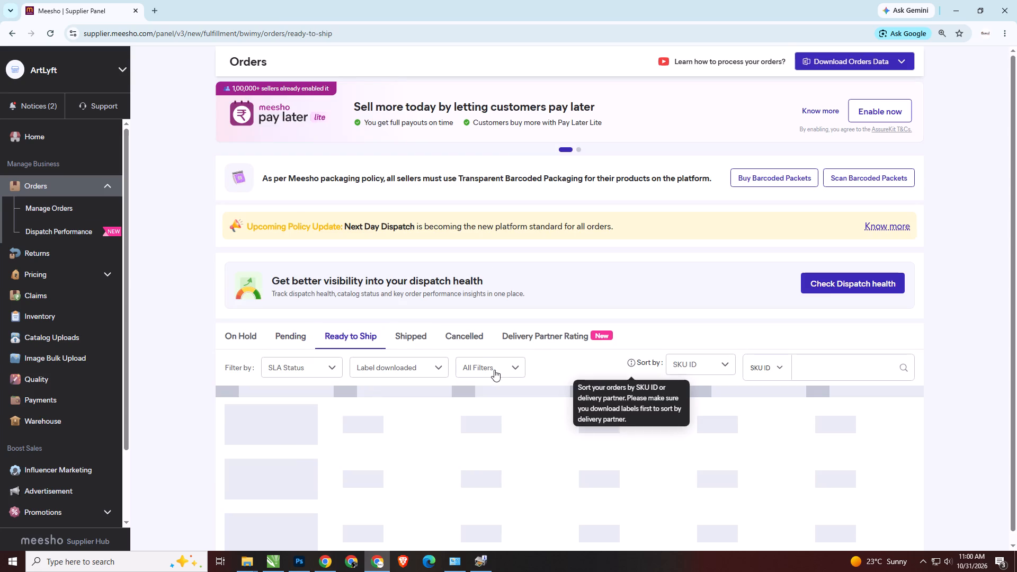
scroll(468, 392, down, 2)
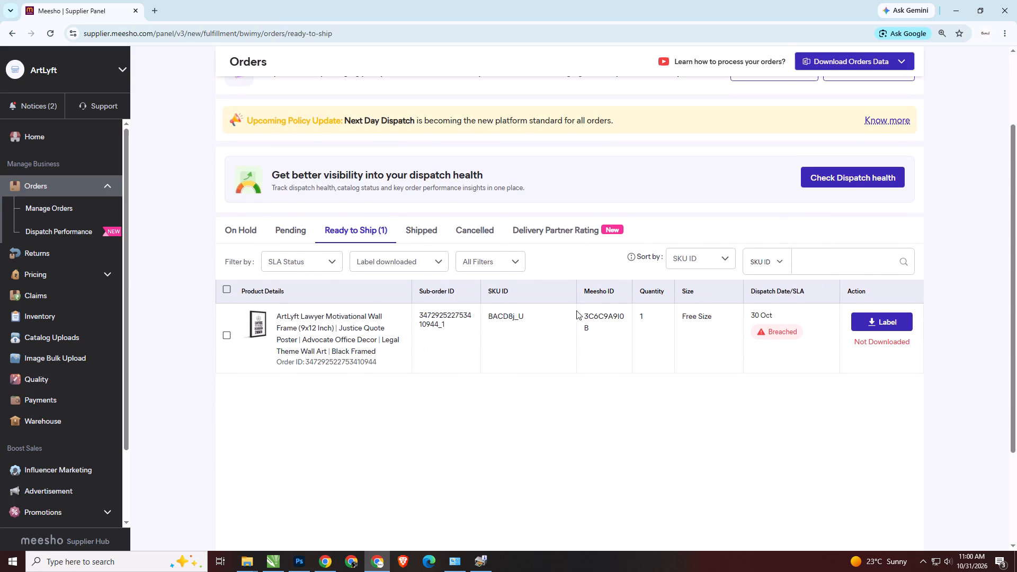
Return to the pending orders, dismiss the Accepting orders message and minimize Chrome.
click(291, 225)
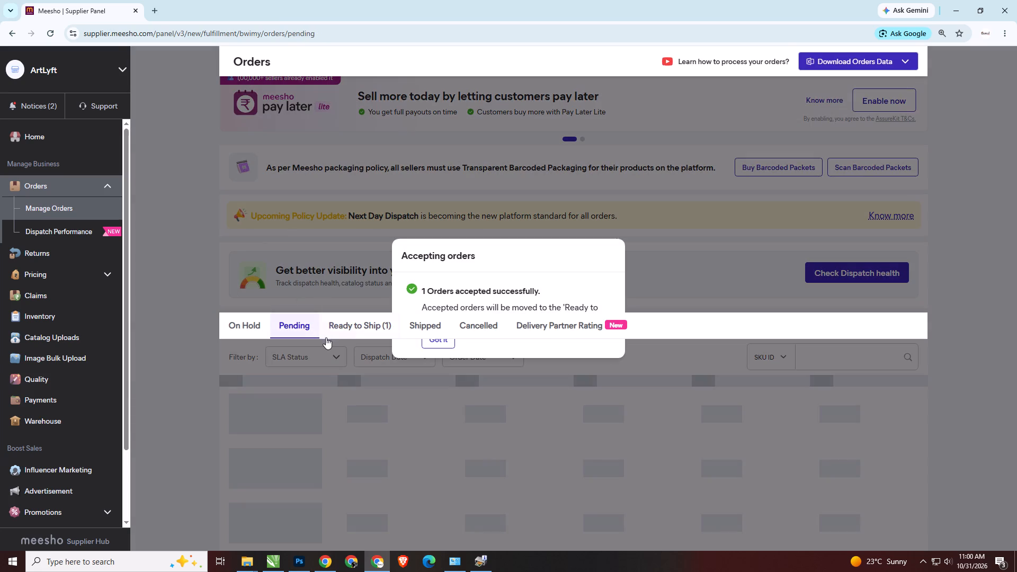
click(441, 343)
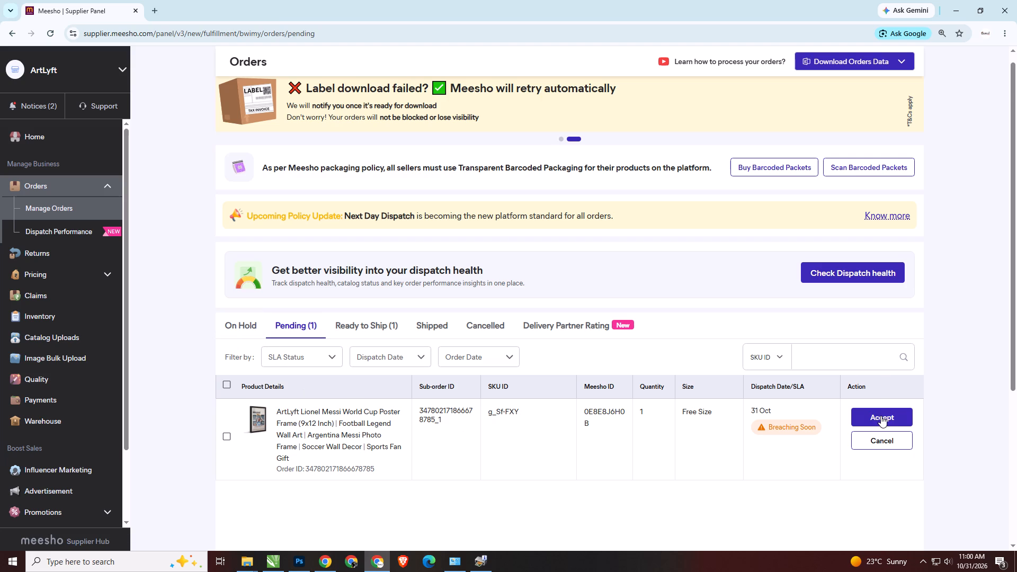
click(956, 8)
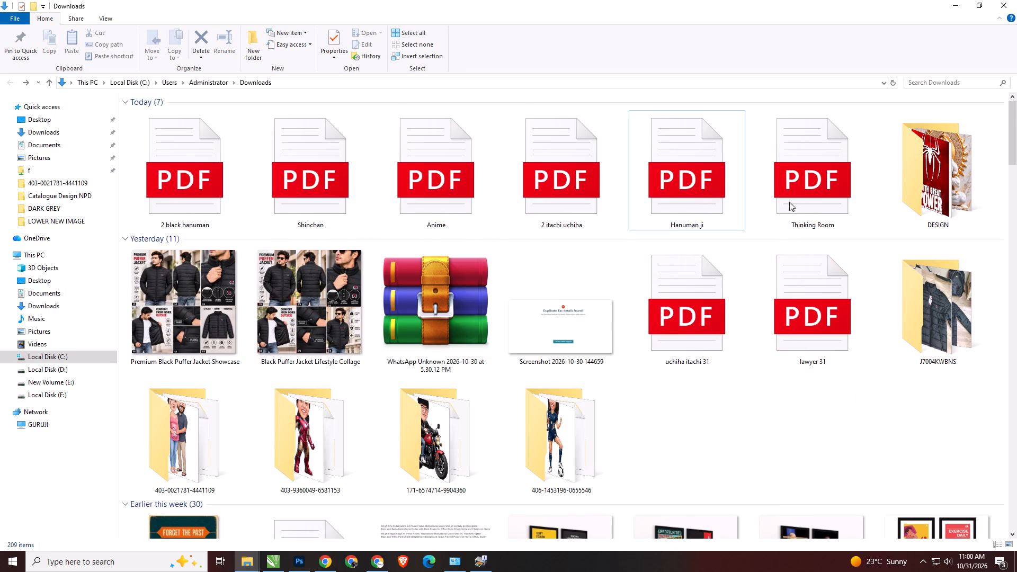
Switch back to Chrome and accept the pending order for the ArtLyft Lionel Messi World Cup Poster Frame (9x12 Inch).
click(744, 415)
key(alt+Tab)
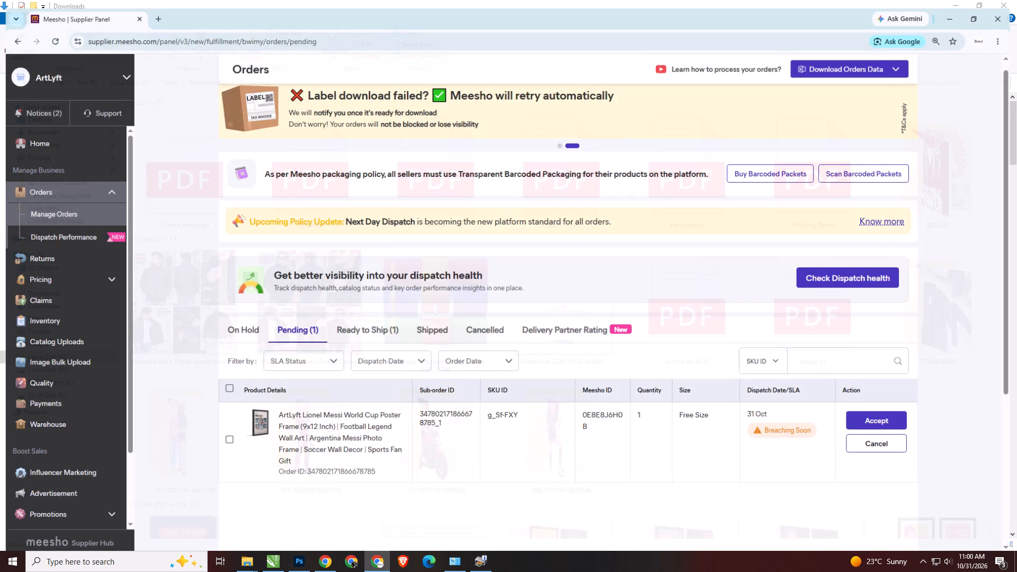
click(870, 414)
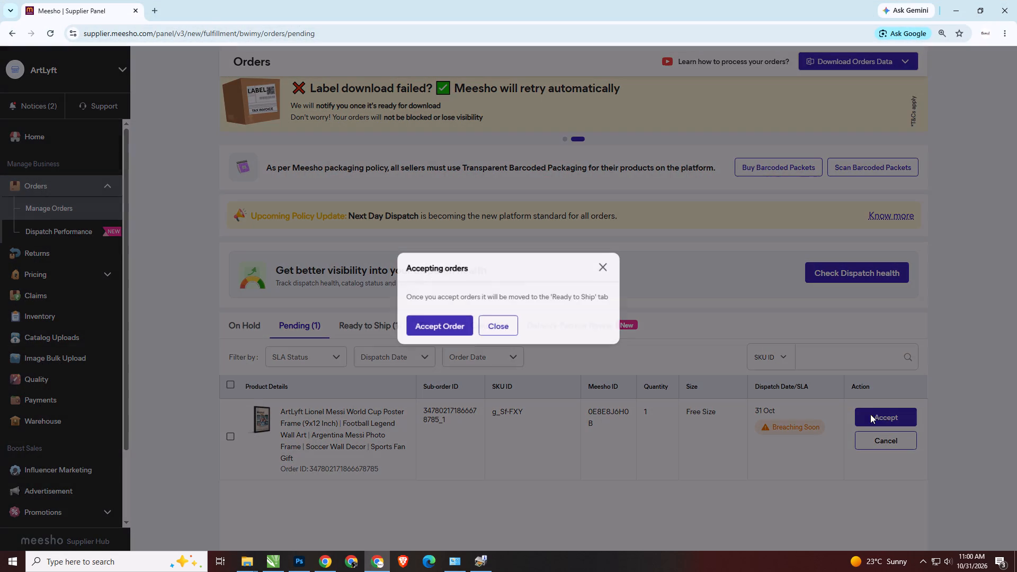
click(429, 330)
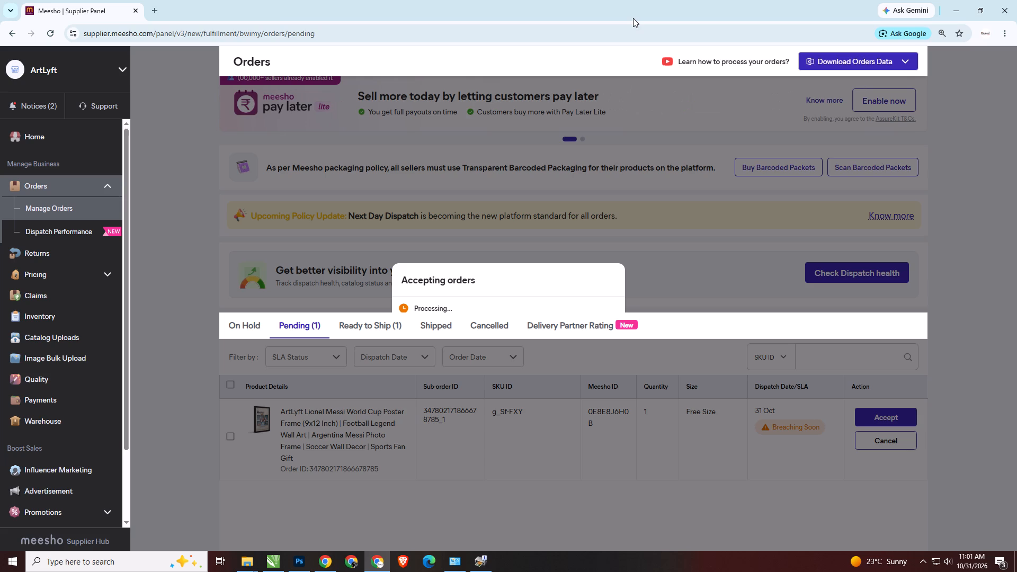
Reload the orders page, try to dismiss the Accepting orders message and check the Shipped orders.
key(ctrl+r)
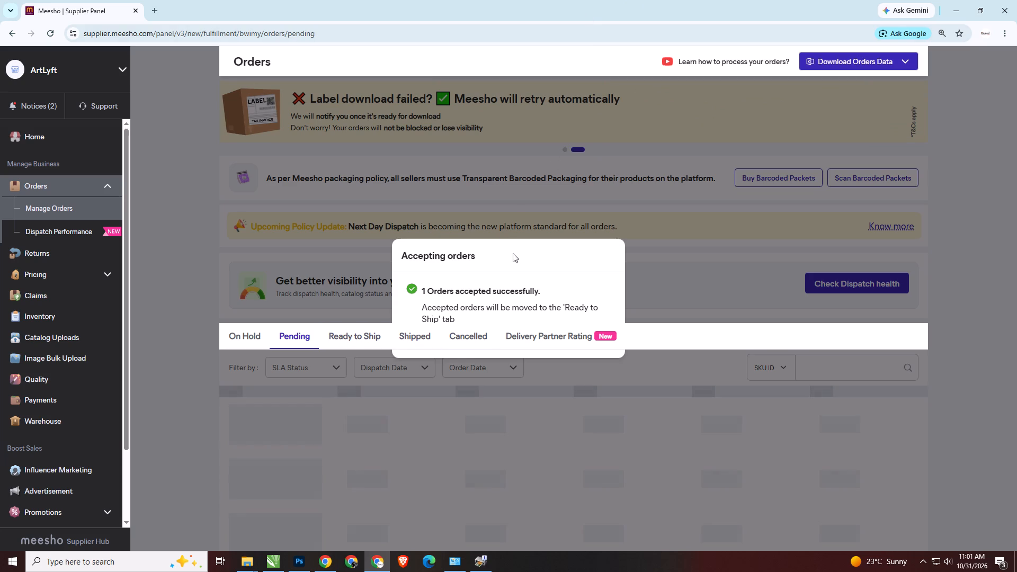
scroll(518, 354, down, 6)
scroll(673, 421, up, 6)
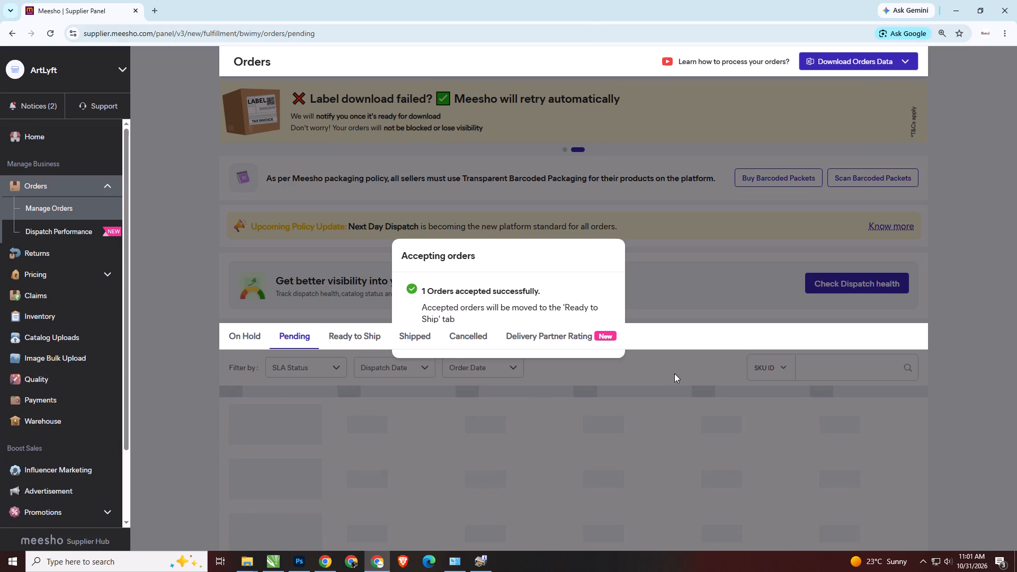
double_click(677, 368)
scroll(677, 367, down, 12)
click(426, 337)
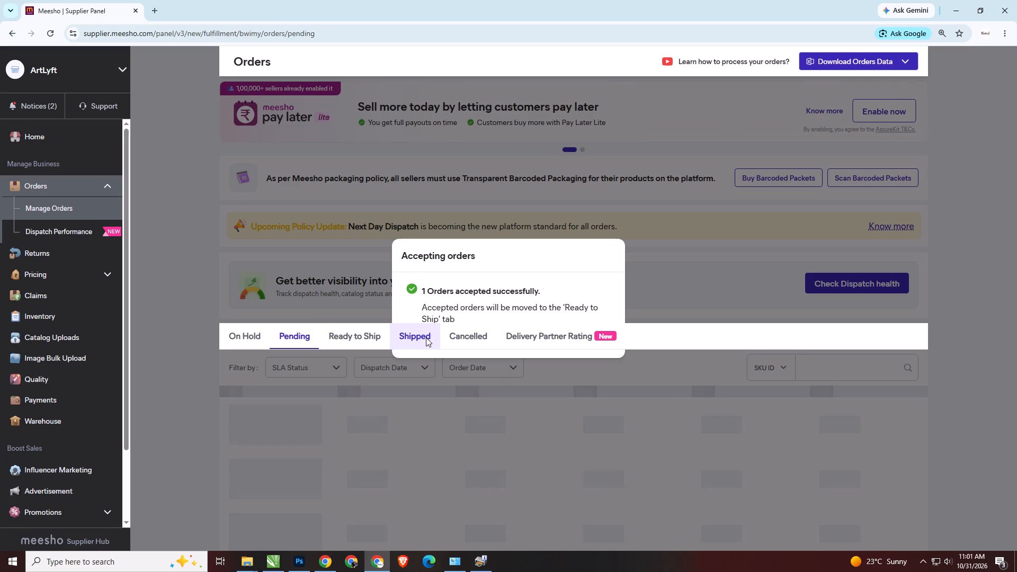
scroll(634, 327, down, 5)
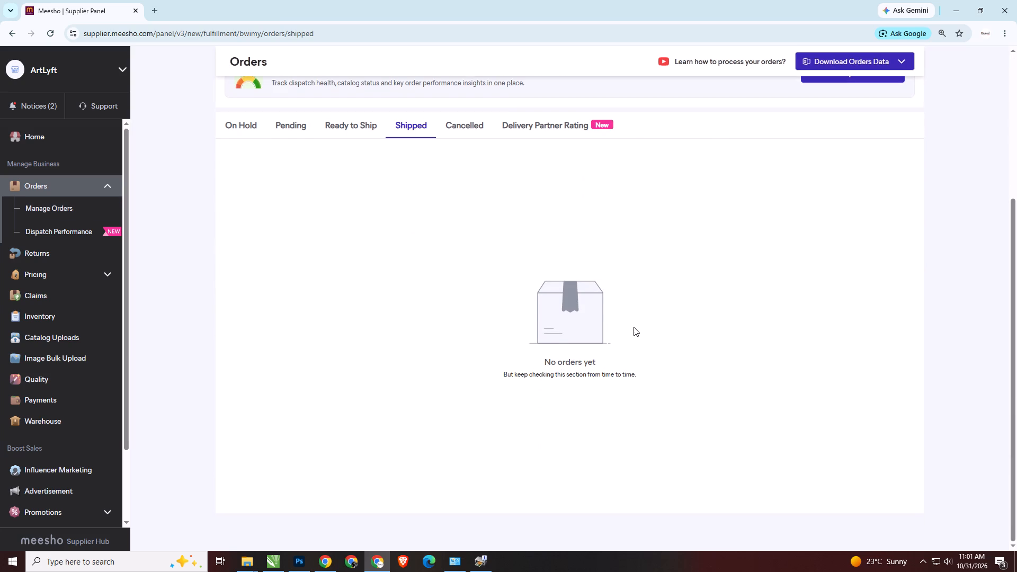
Generate and download the shipping label for the Ready to Ship Lawyer Motivational Wall Frame order, without the manifest.
click(344, 127)
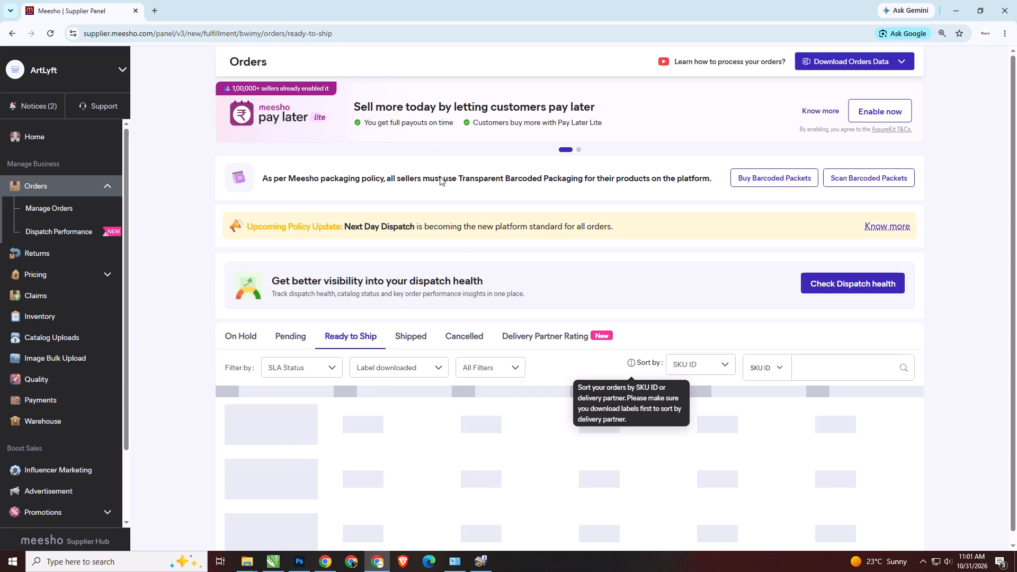
scroll(630, 309, down, 5)
scroll(664, 367, up, 2)
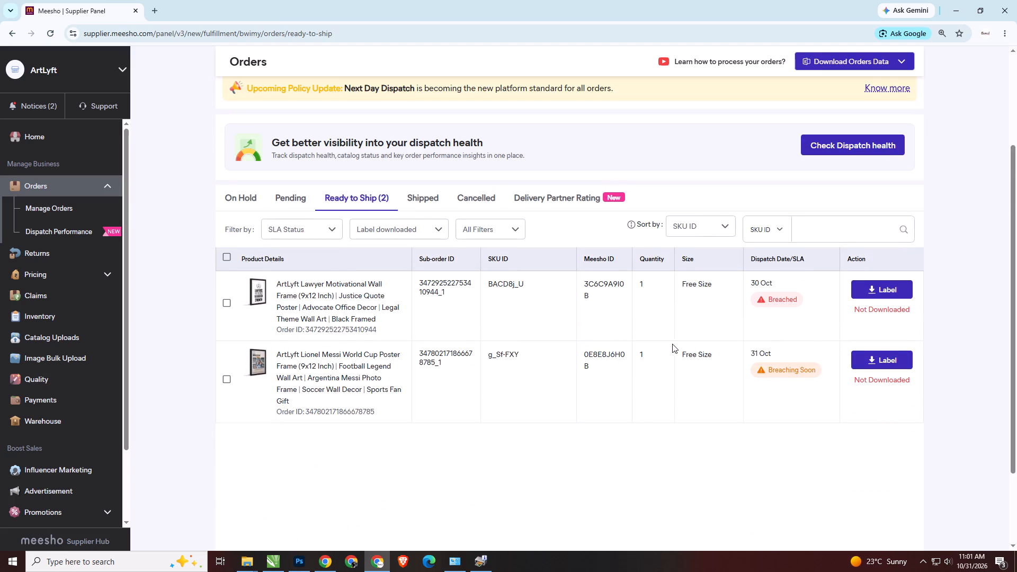
scroll(775, 310, down, 1)
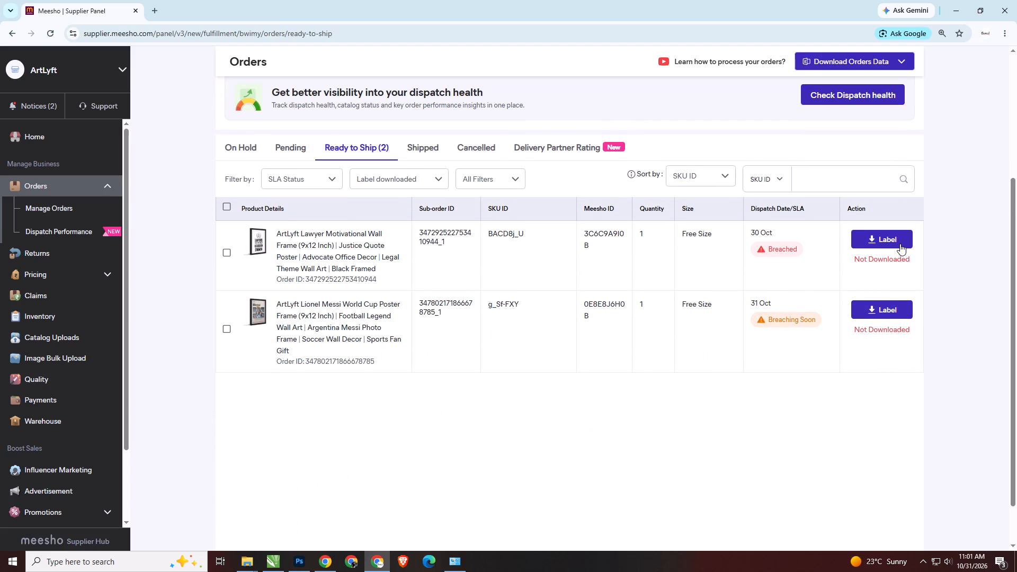
click(900, 244)
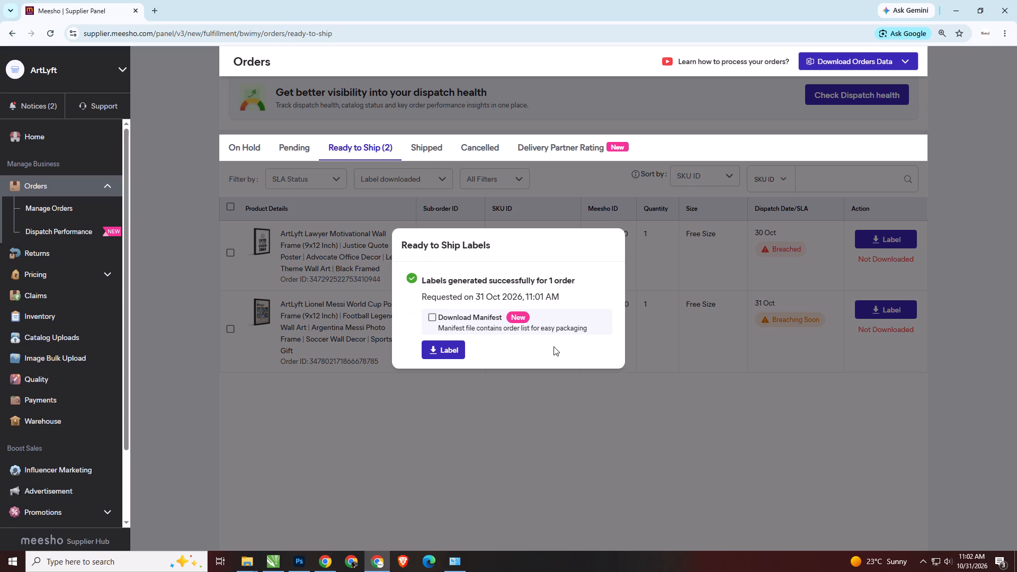
click(463, 346)
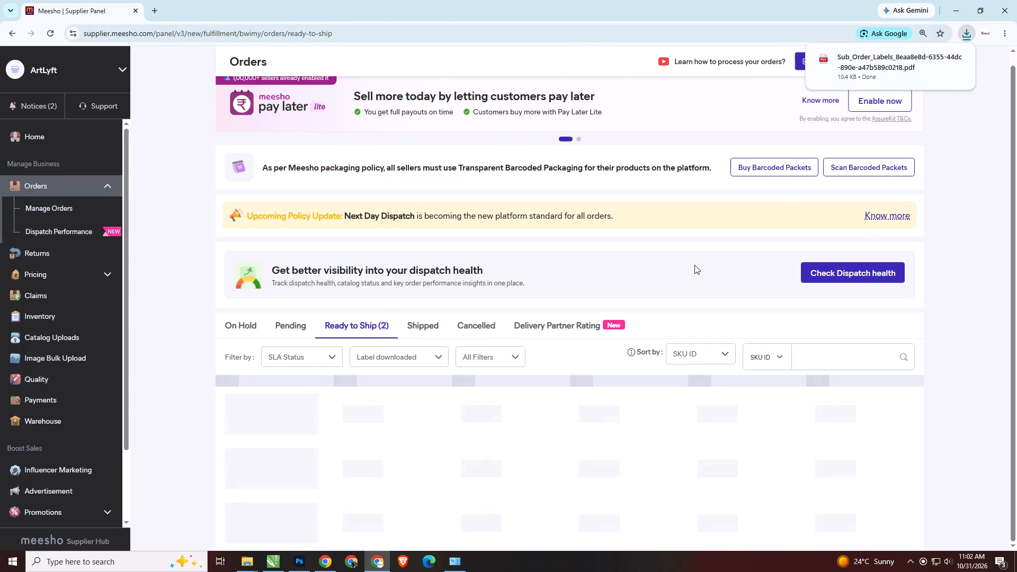
Generate the shipping label for the Ready to Ship Lionel Messi World Cup Poster Frame order.
scroll(690, 283, down, 8)
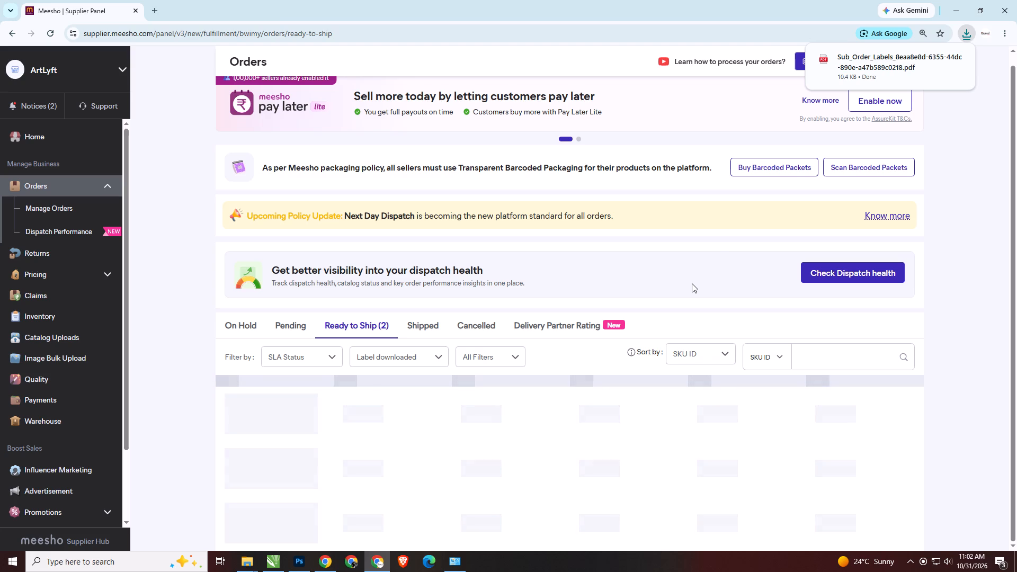
scroll(720, 248, down, 5)
scroll(720, 248, up, 5)
scroll(720, 248, down, 5)
scroll(720, 248, up, 1)
scroll(720, 248, down, 10)
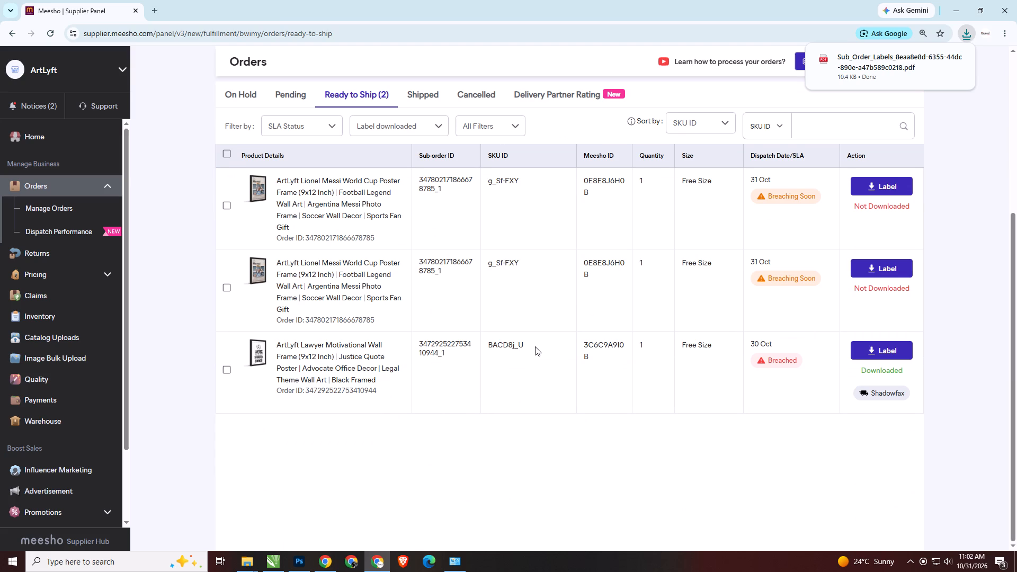
click(882, 270)
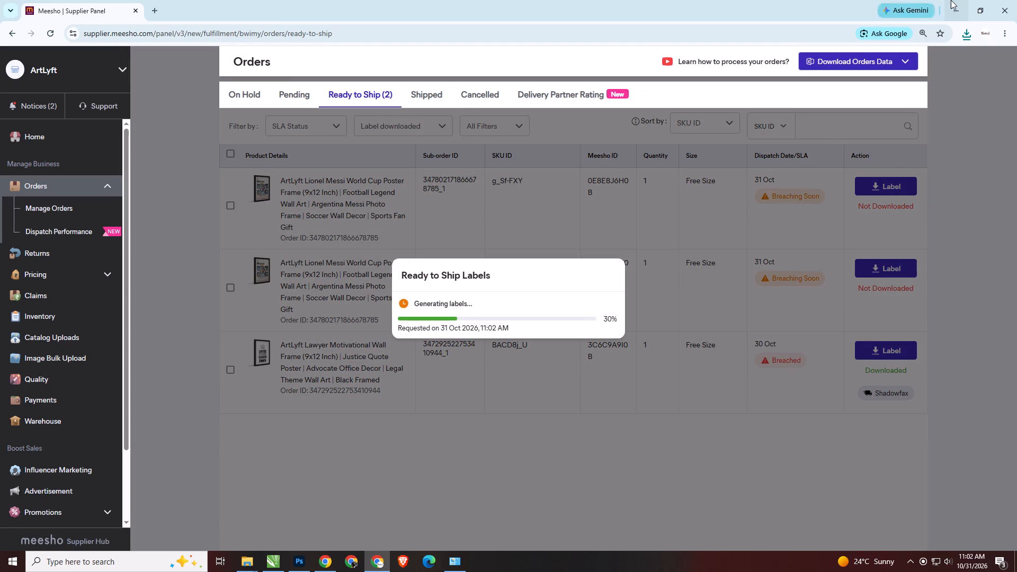
Switch to the Downloads folder and rename the newly downloaded Sub_Order_Labels PDF as MEESHO lawyer.
click(953, 0)
click(324, 289)
click(217, 200)
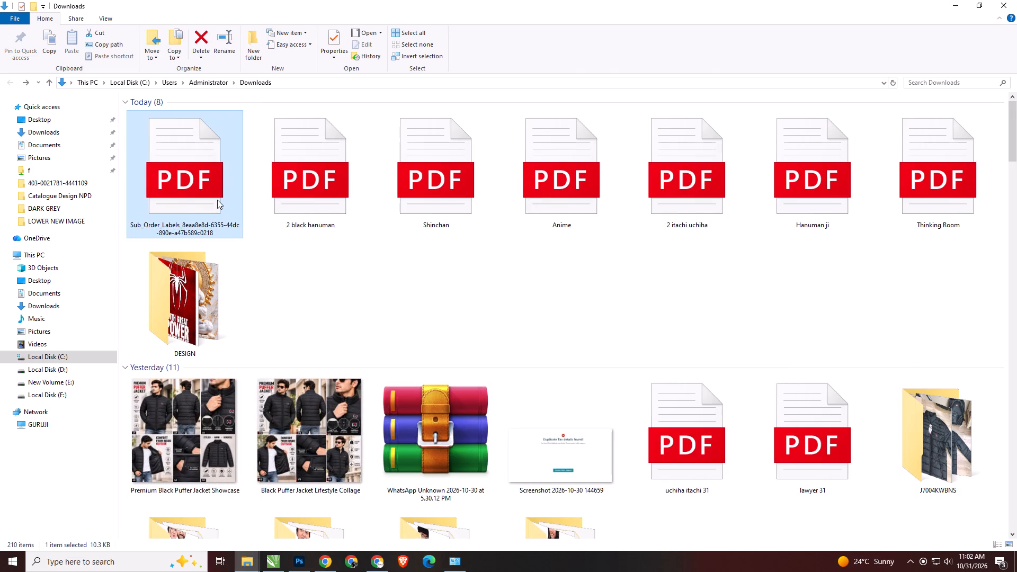
key(F2)
text(law)
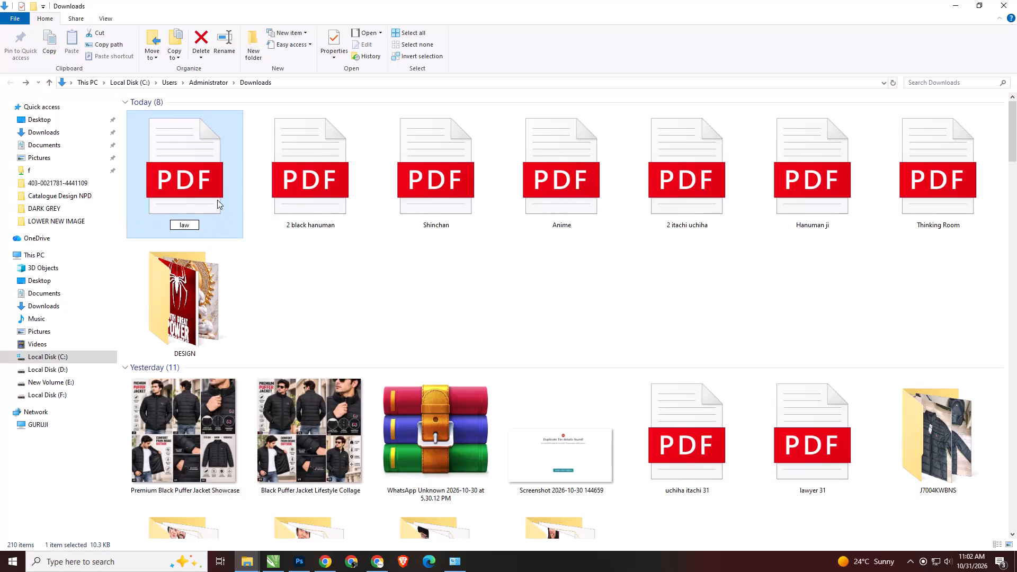
text(yer)
key(space)
key(ctrl+Left)
key(space)
key(Left)
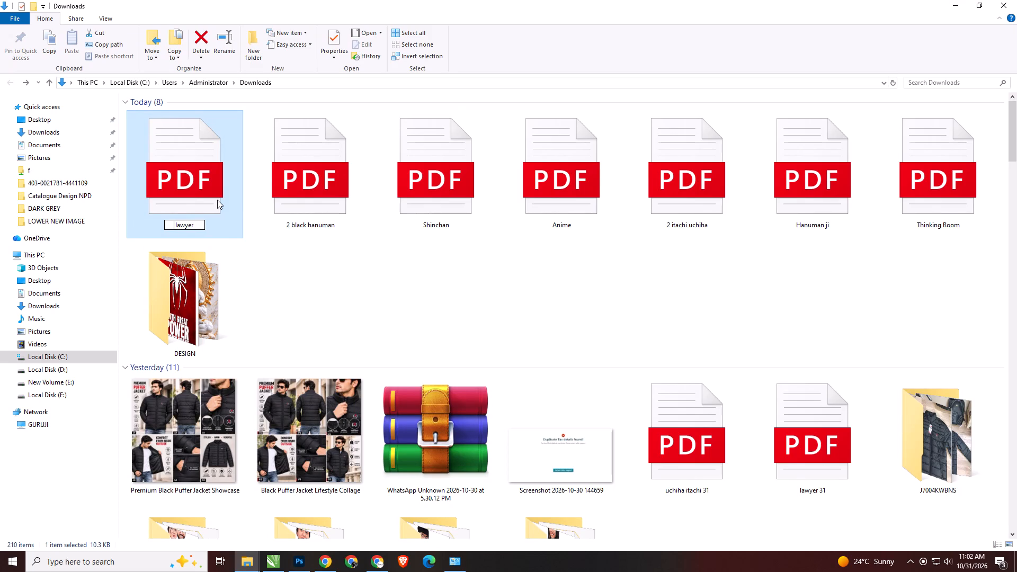
text(MEESHO)
key(Return)
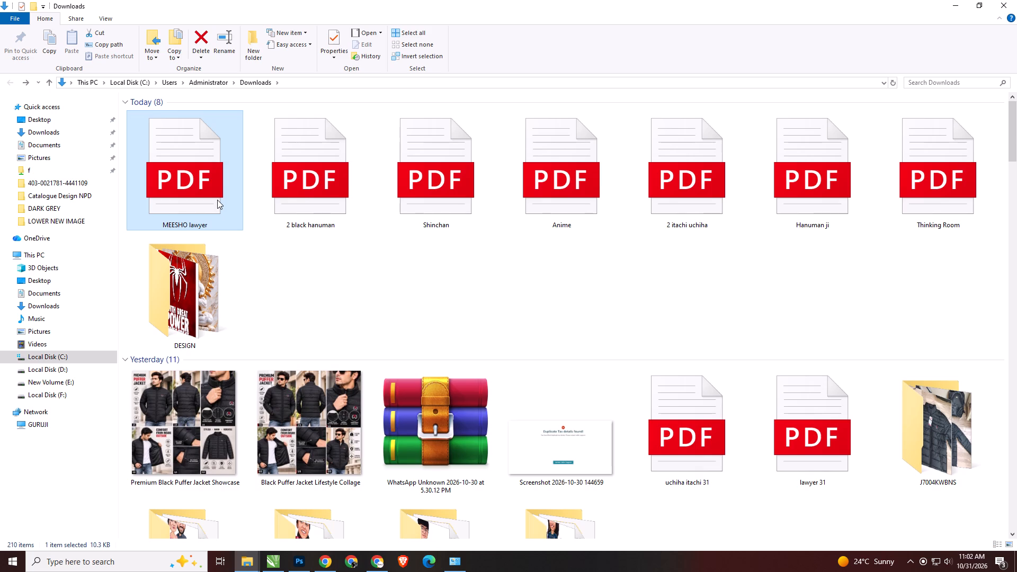
Return to Chrome and download the generated Lionel Messi order label without the manifest.
key(alt+Tab)
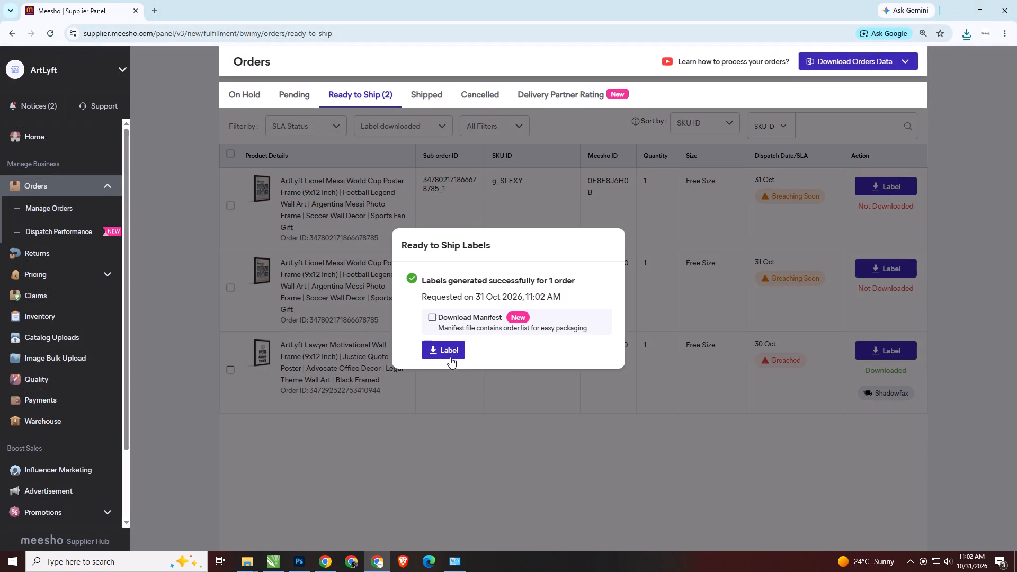
click(451, 355)
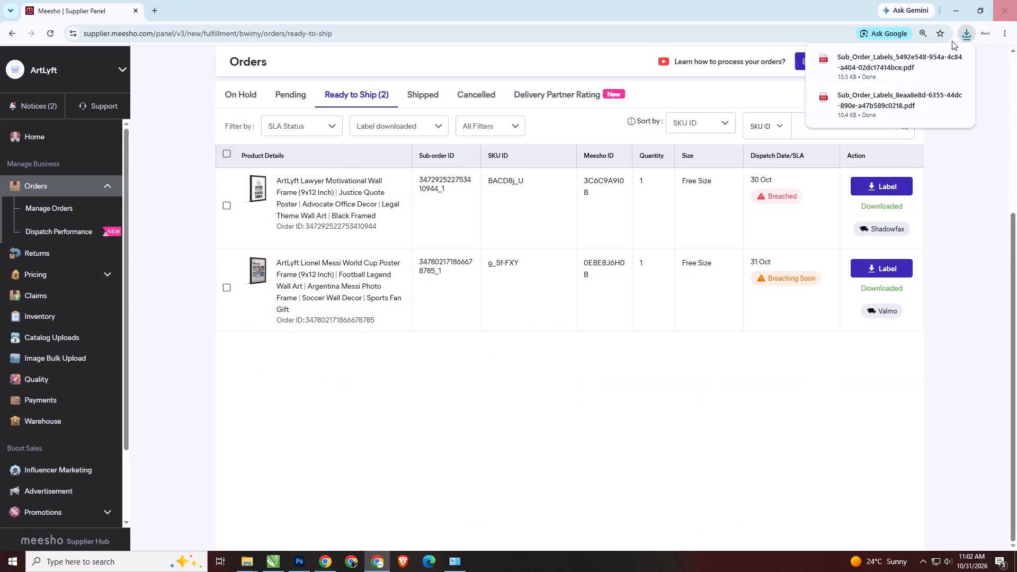
Go to the newest Sub_Order_Labels PDF in the Downloads folder and rename it as MESSHO messi.
click(936, 57)
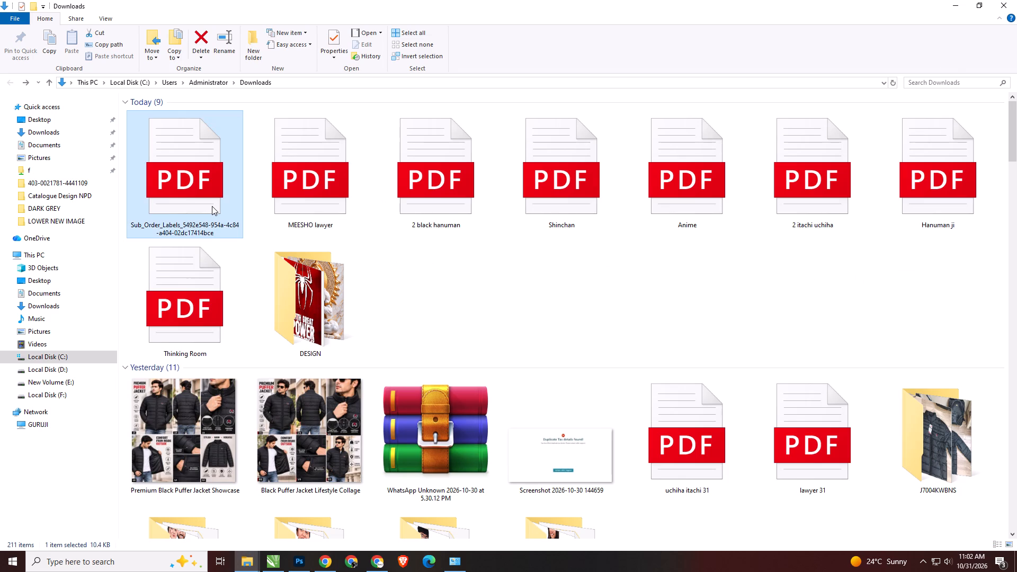
key(F2)
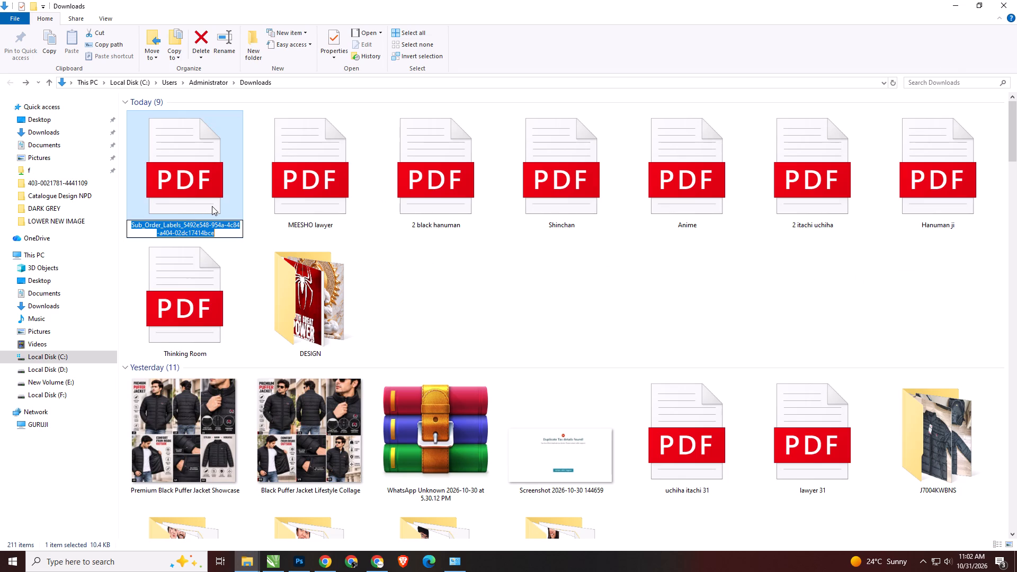
text(MESSHO)
key(space)
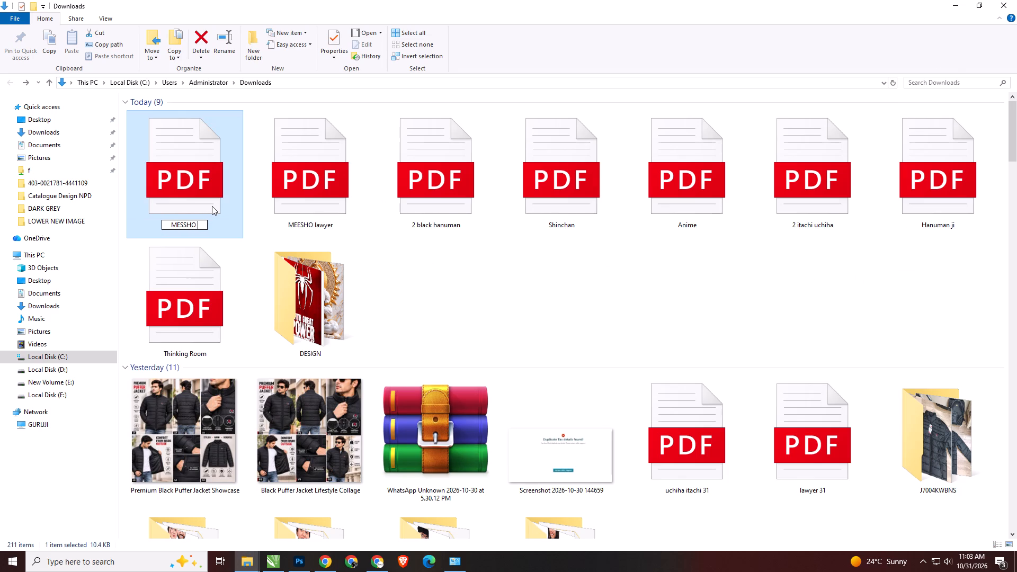
text(me)
text(ssi)
key(space)
key(Return)
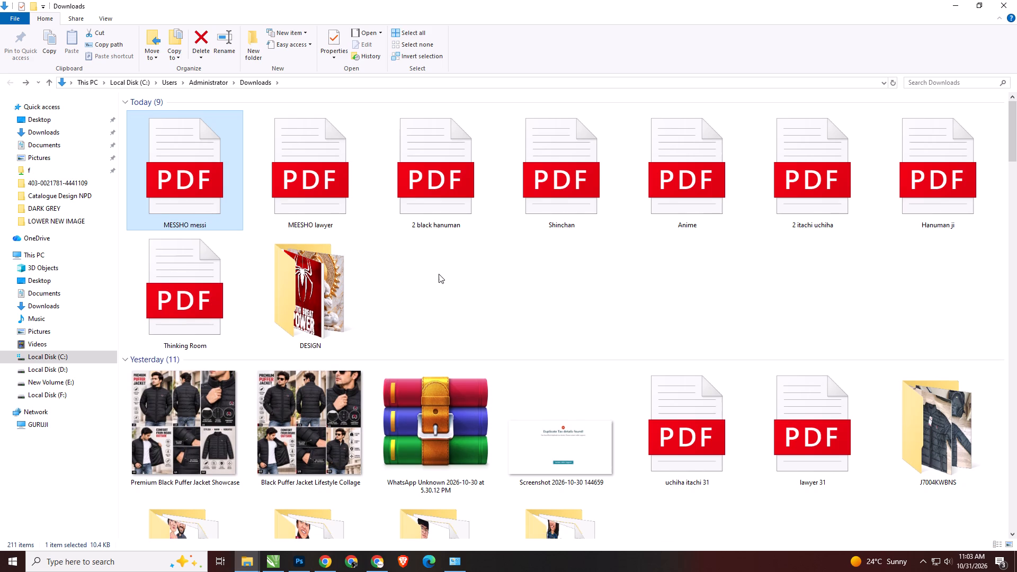
click(439, 274)
Switch to CorelDRAW and create a new A4 document with landscape page orientation.
key(alt+Tab)
alt+click(584, 234)
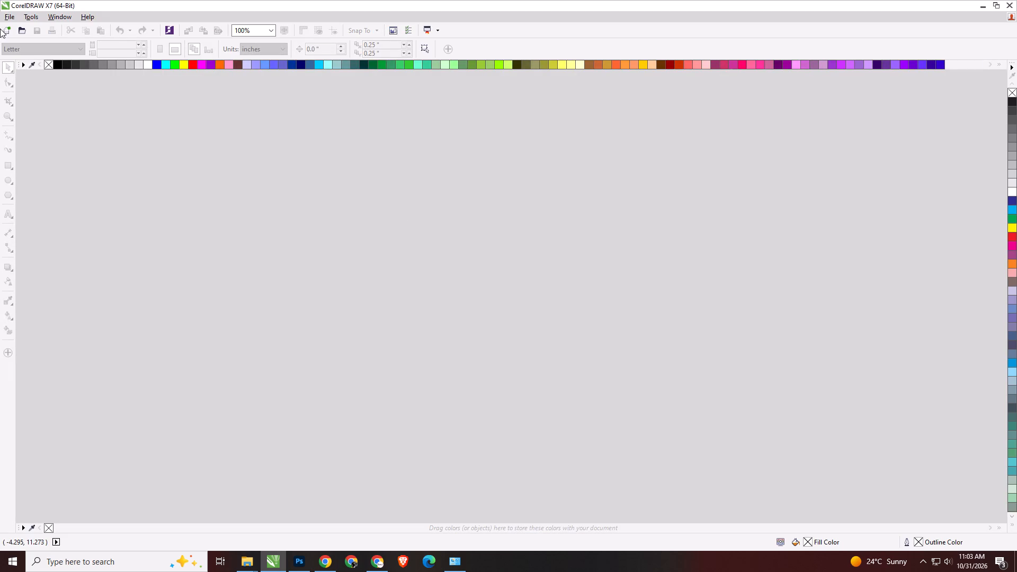
click(11, 32)
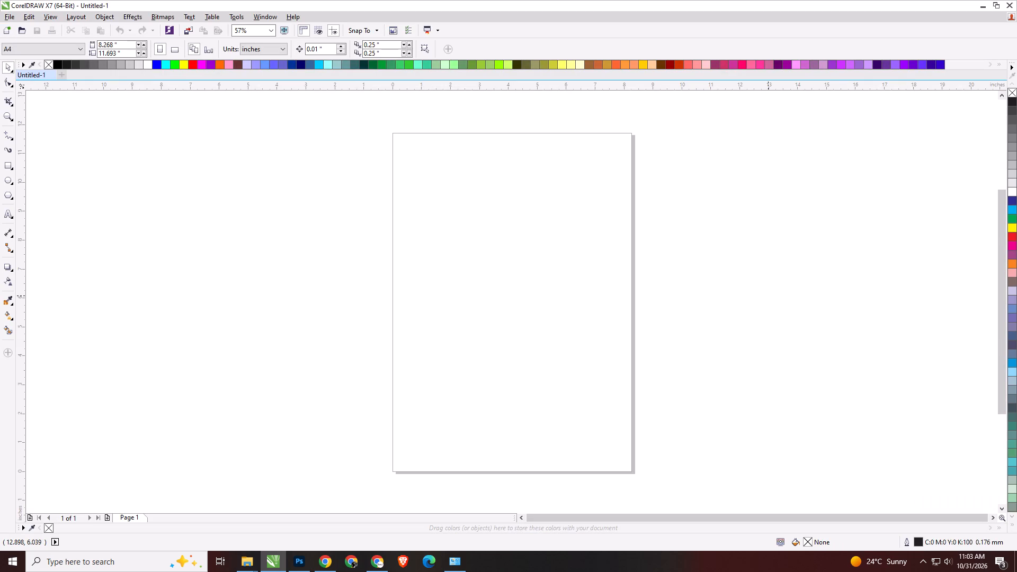
click(768, 296)
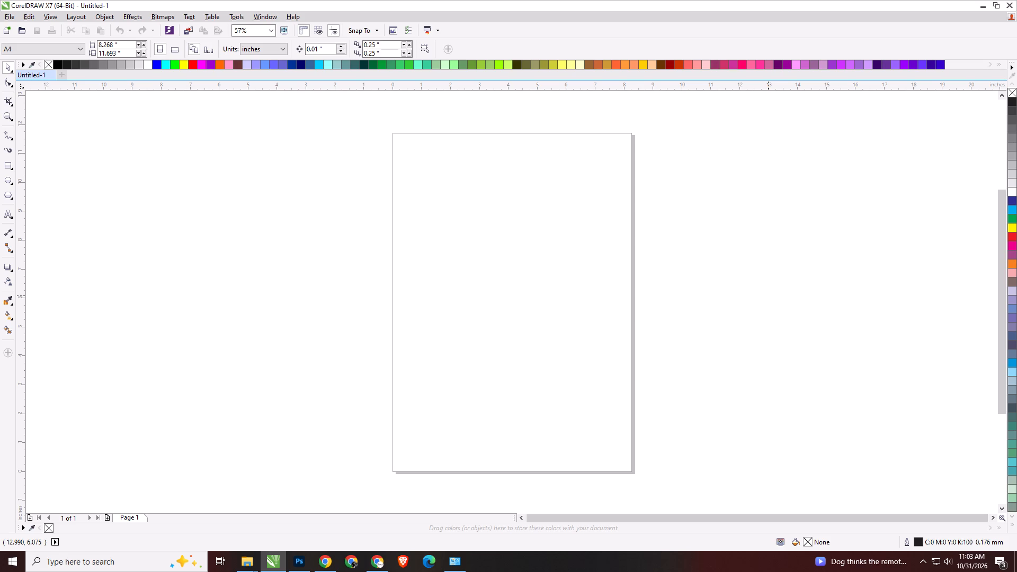
click(171, 50)
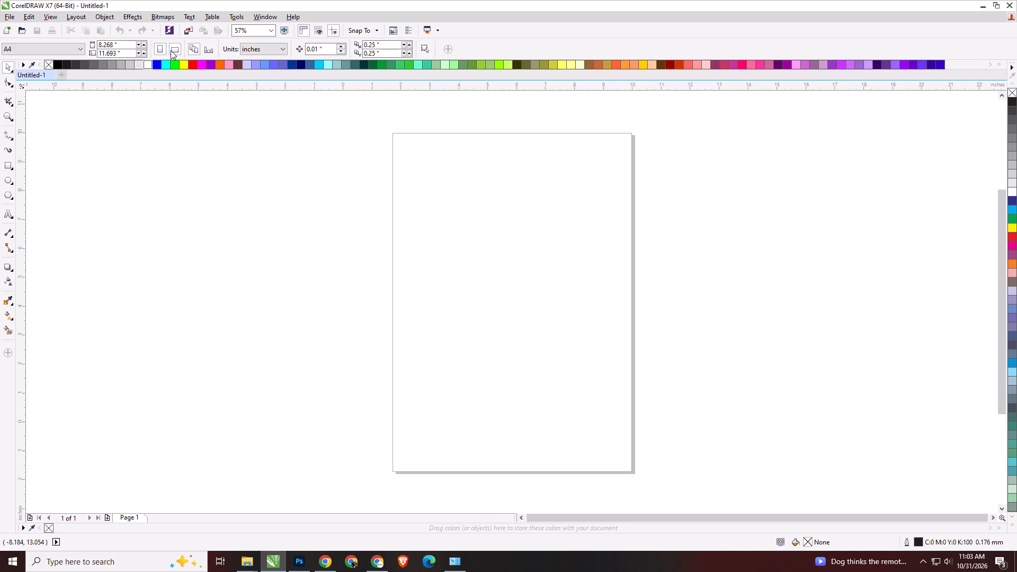
click(216, 252)
Add a page-sized rectangle of 11.693 by 8.268 inches to the blank landscape page.
double_click(5, 162)
key(space)
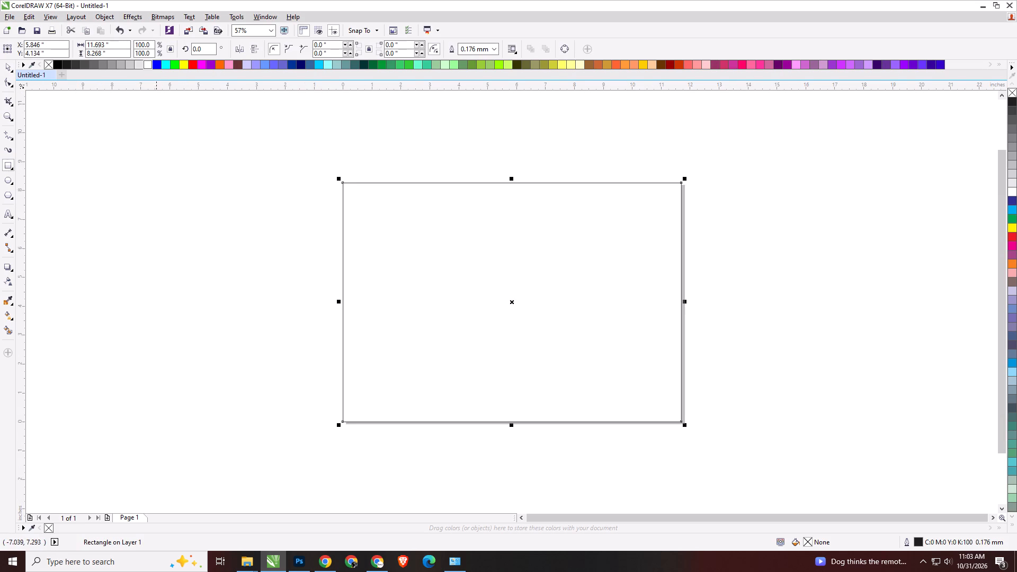
Remove the outline from the page-sized rectangle and fill it with white.
click(179, 238)
key(ctrl+a)
right_click(47, 65)
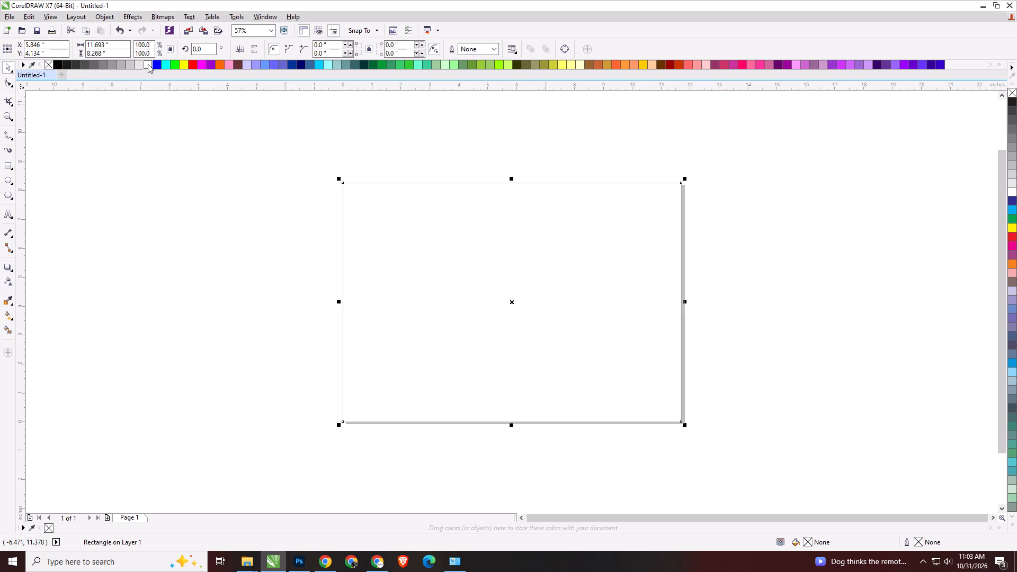
click(148, 64)
click(199, 203)
Import the MESSHO messi PDF from Downloads into the CorelDRAW page, bringing its text in as Text.
key(alt+Tab)
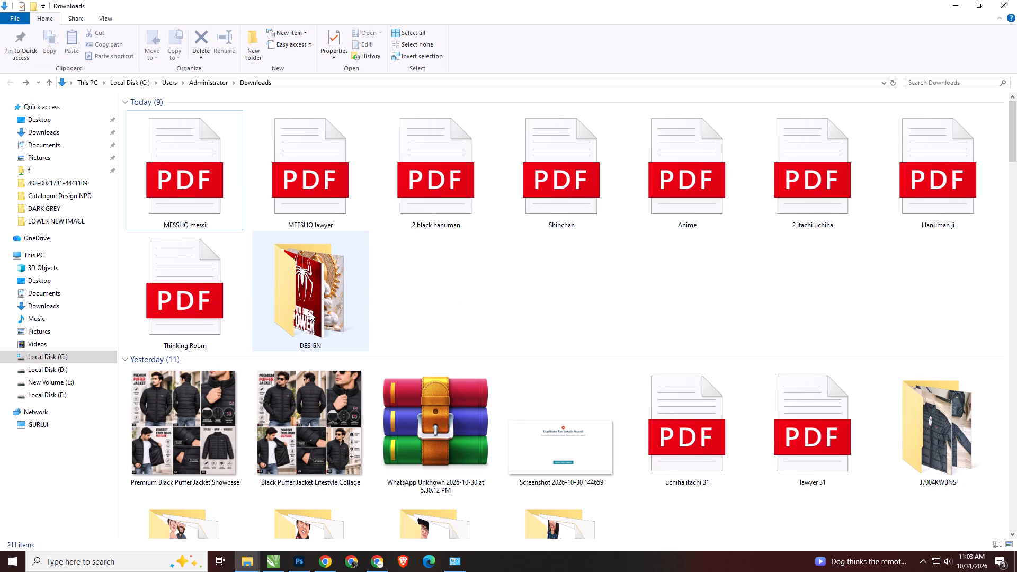
drag(192, 185, 436, 314)
key(alt+Tab)
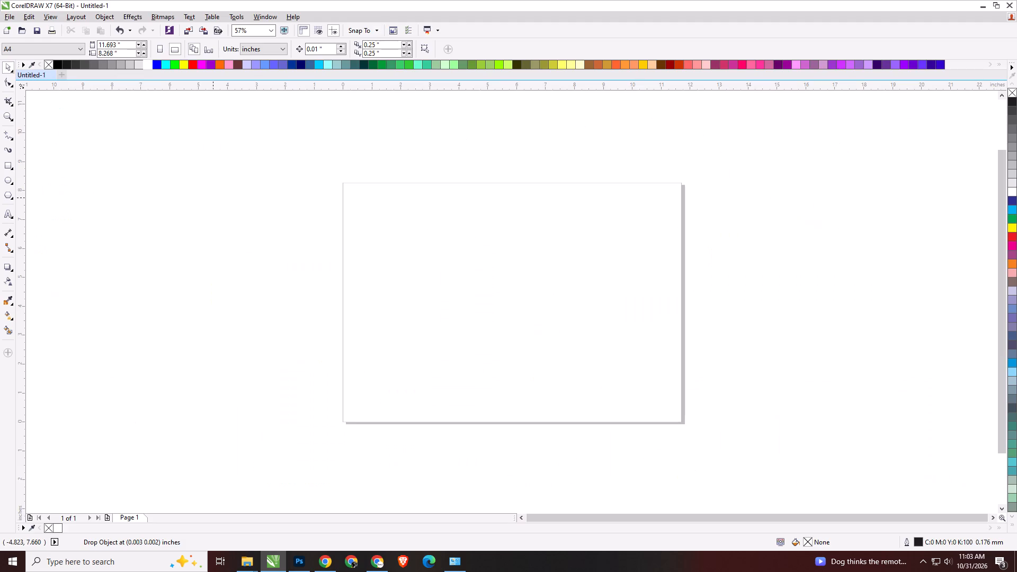
drag(436, 314, 394, 310)
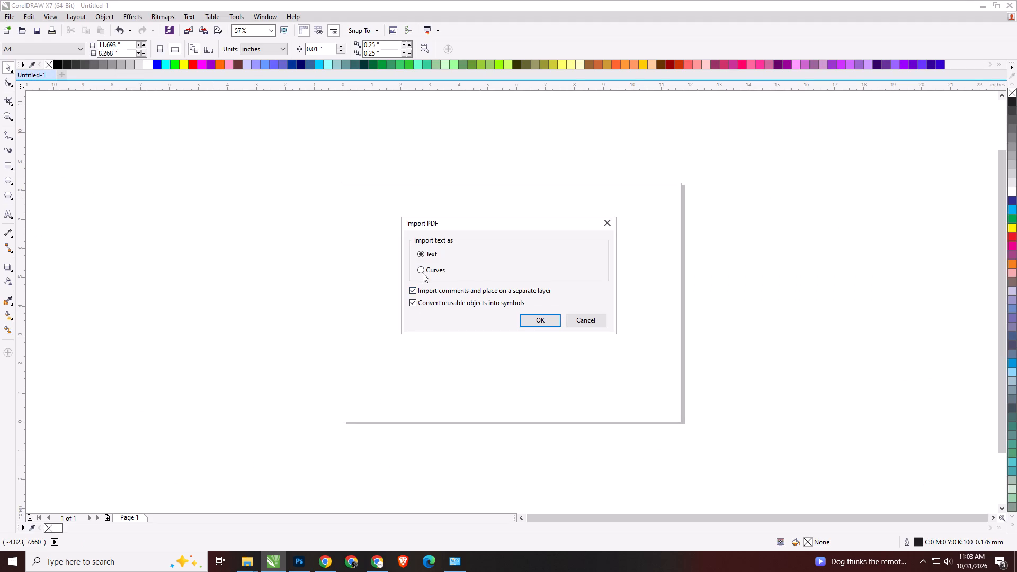
click(536, 325)
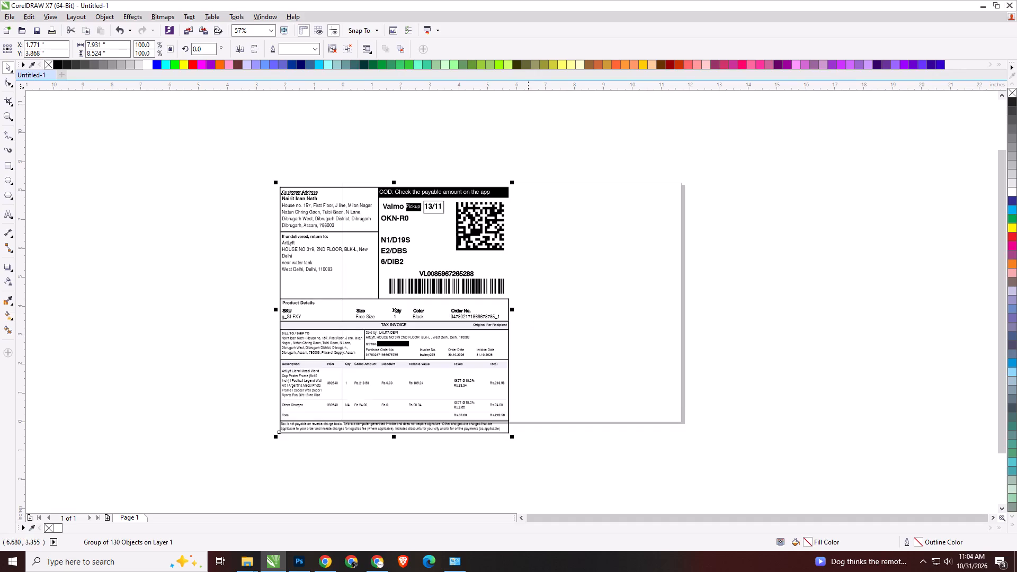
Move the imported Messi label toward the middle of the page and convert it to curves.
drag(474, 227, 576, 251)
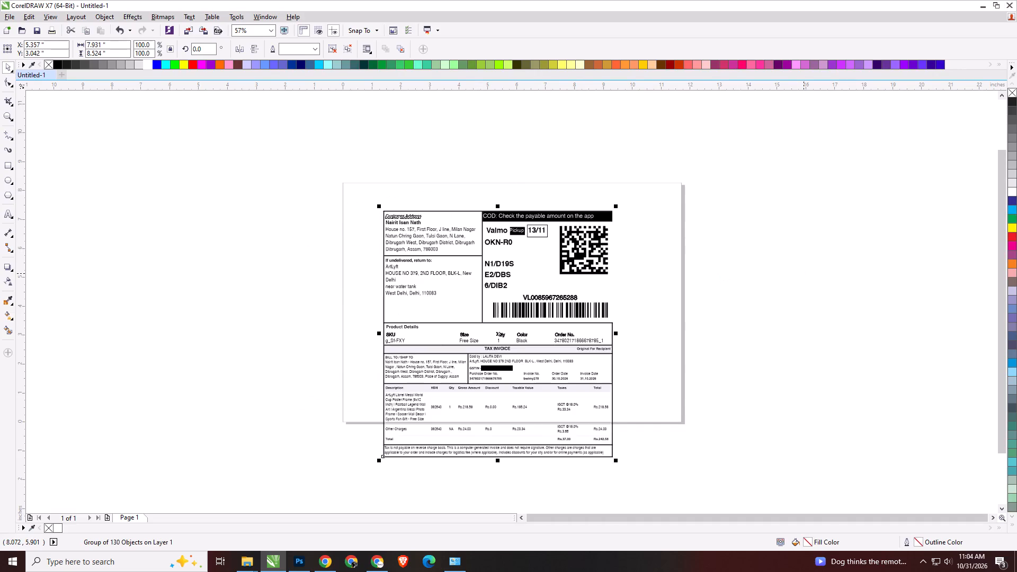
click(804, 273)
drag(755, 140, 340, 481)
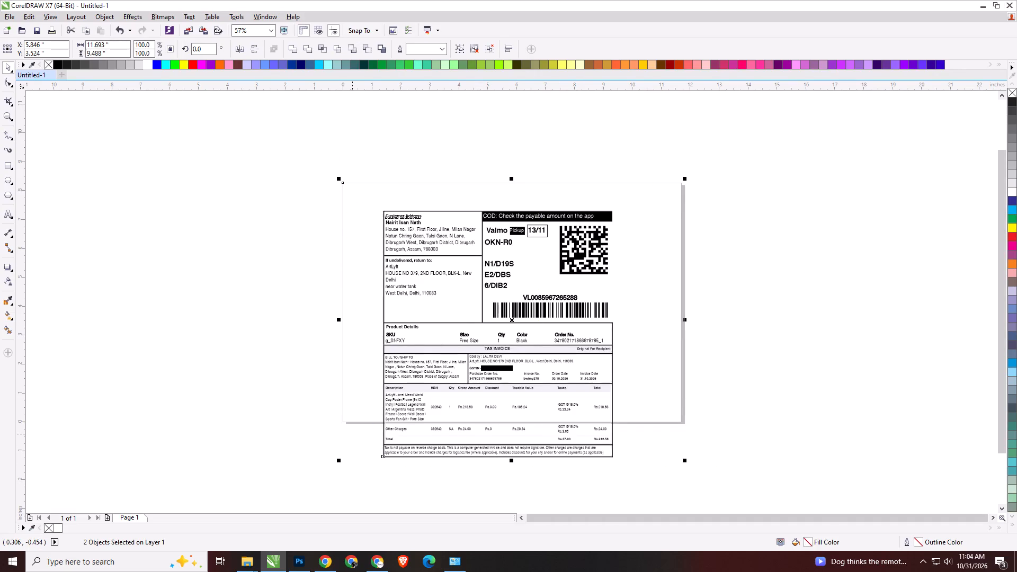
key(ctrl+q)
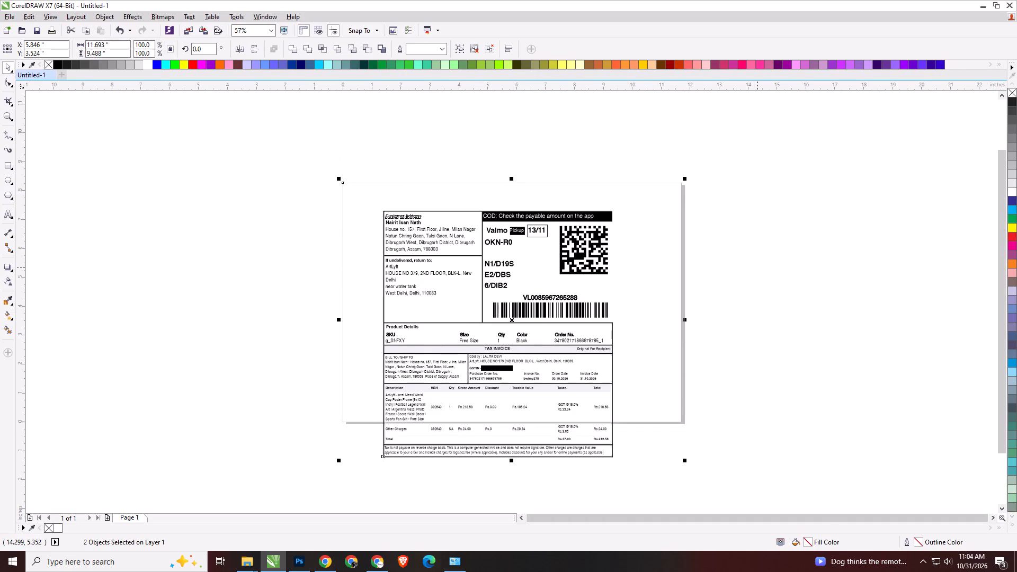
click(758, 267)
drag(697, 196, 376, 440)
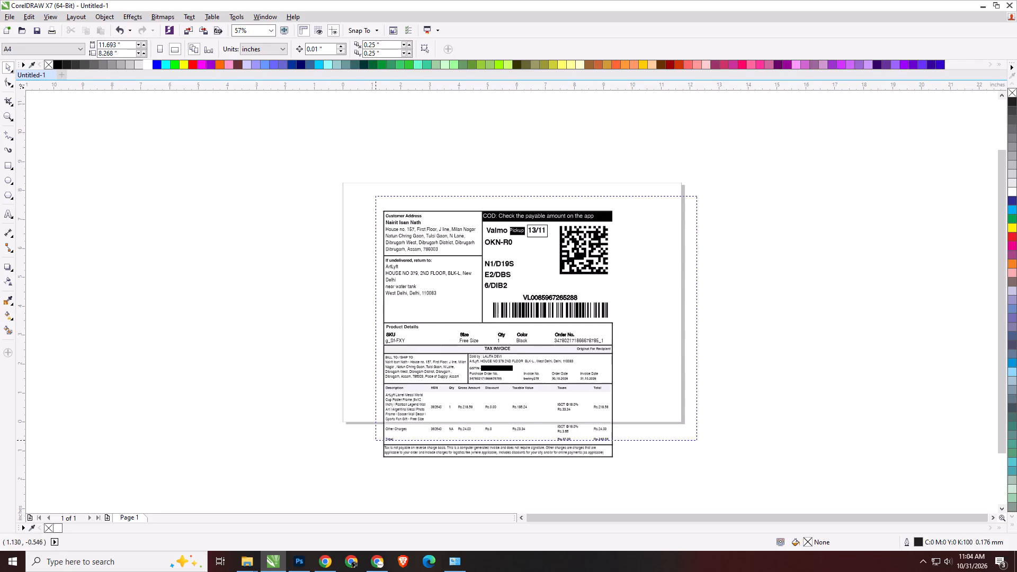
drag(376, 440, 370, 473)
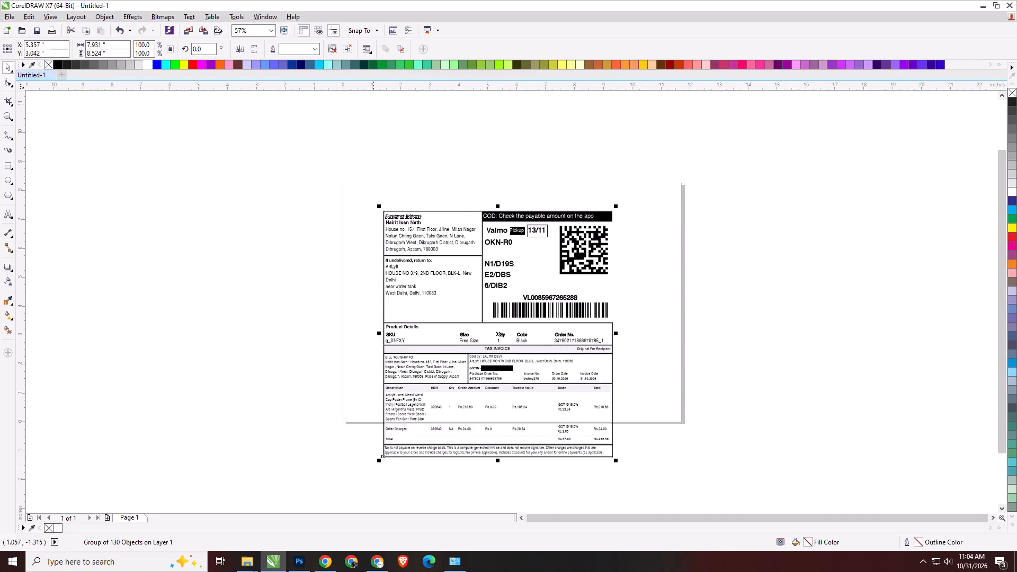
key(ctrl+q)
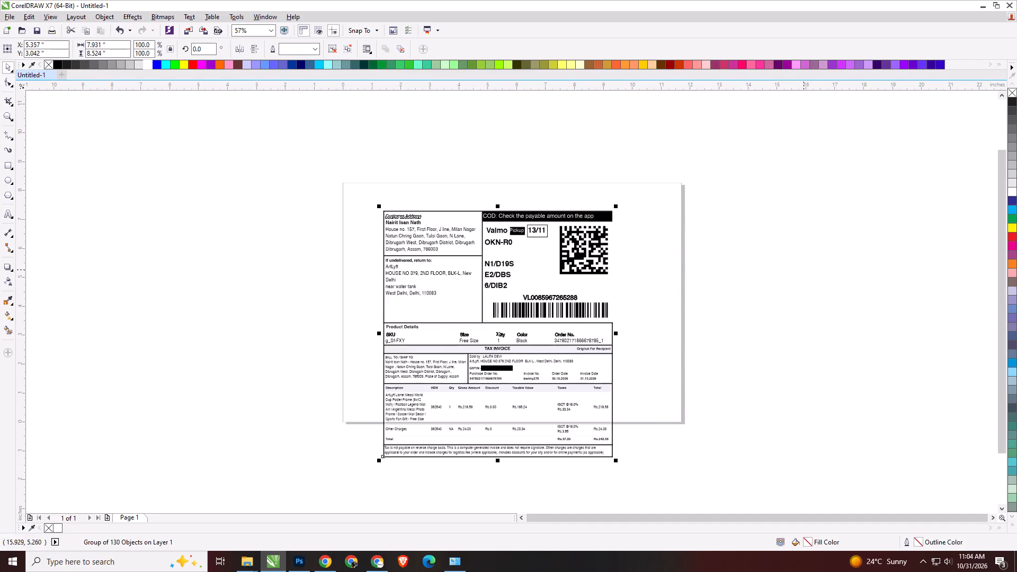
click(804, 270)
Position the label at the page's upper-right corner and scale it down proportionally to about 5.08 by 5.46 inches.
click(578, 248)
drag(576, 253, 617, 243)
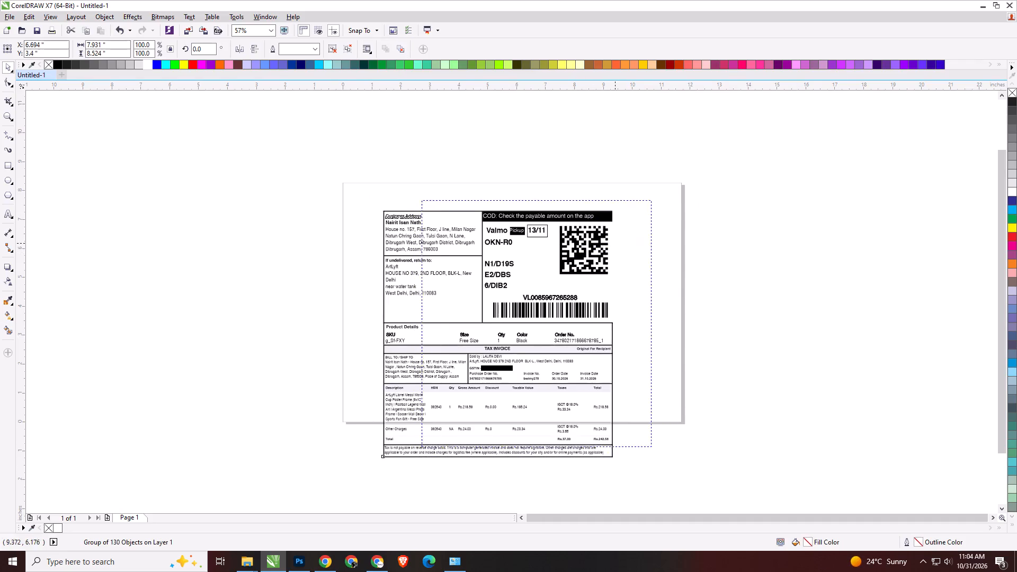
drag(617, 243, 641, 228)
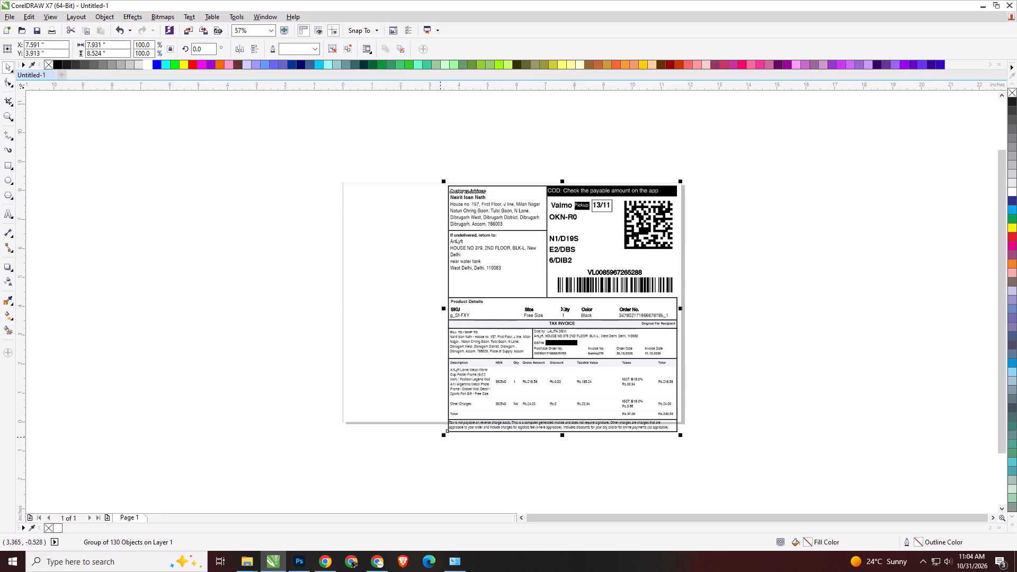
drag(444, 436, 514, 398)
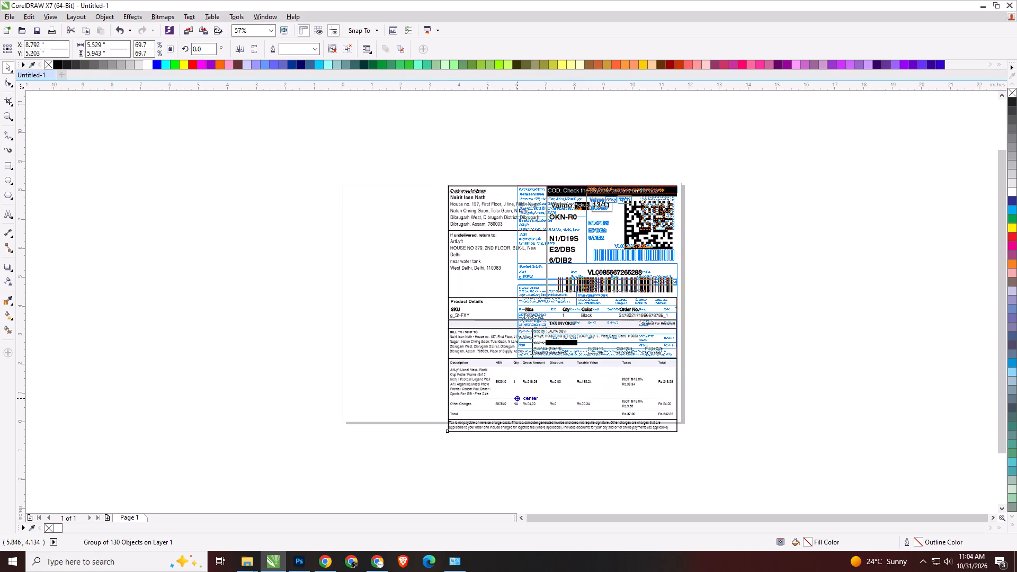
drag(514, 398, 526, 391)
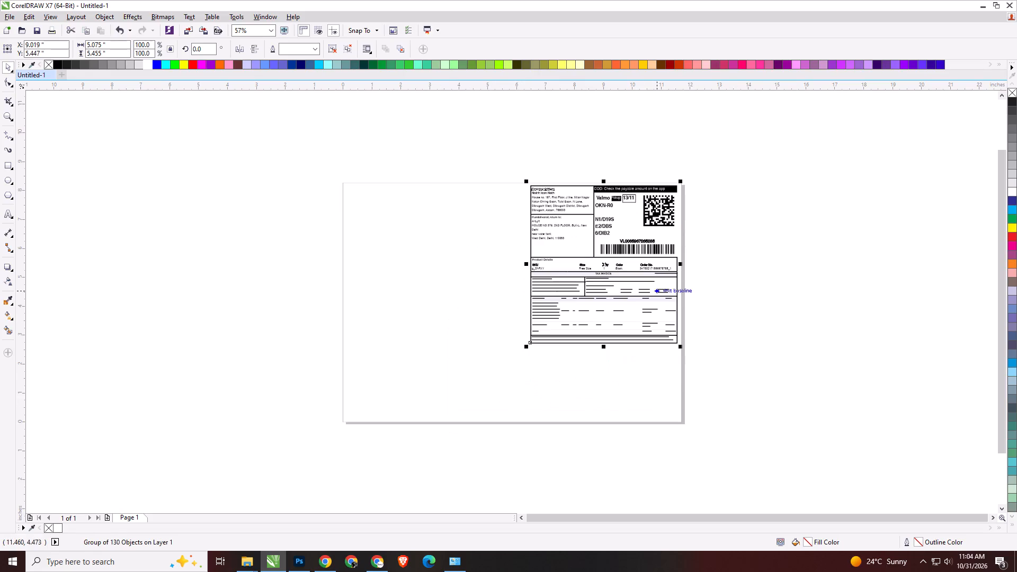
Place a copy of the label directly left of the original and scale the pair to about 11.16 by 5.85 inches.
drag(626, 247, 472, 249)
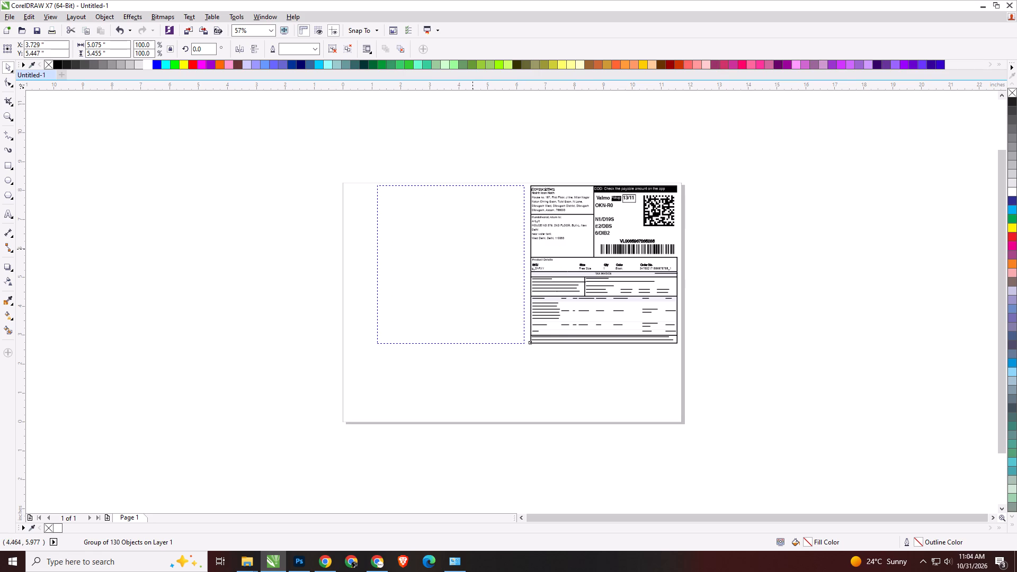
drag(472, 249, 471, 250)
shift+right_click(471, 250)
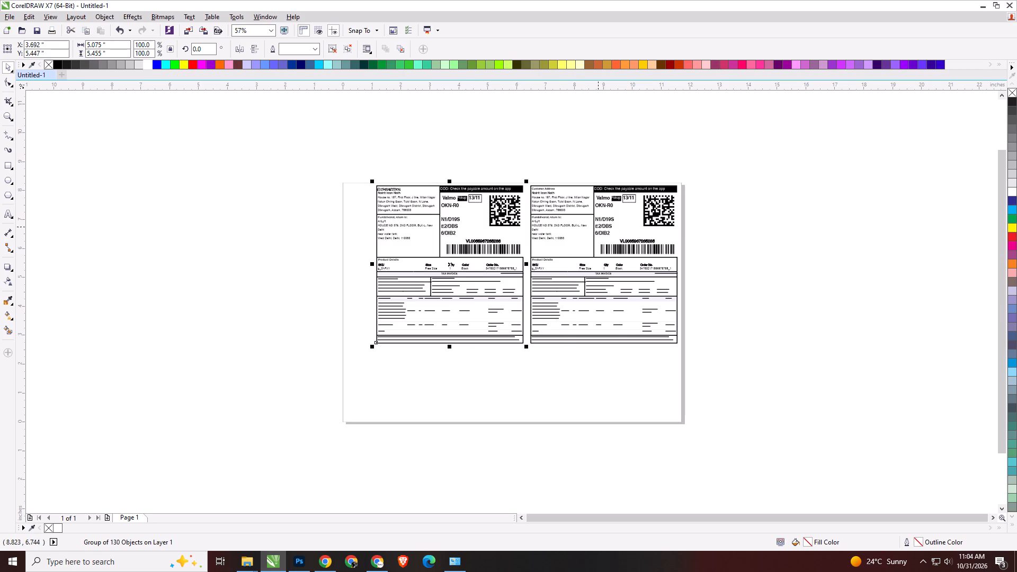
shift+click(593, 212)
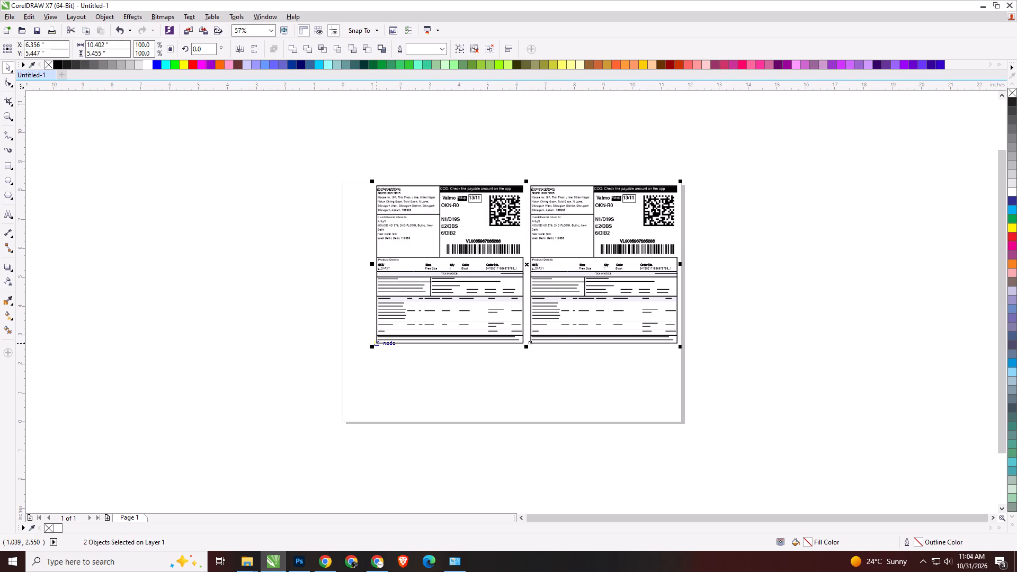
drag(372, 348, 351, 364)
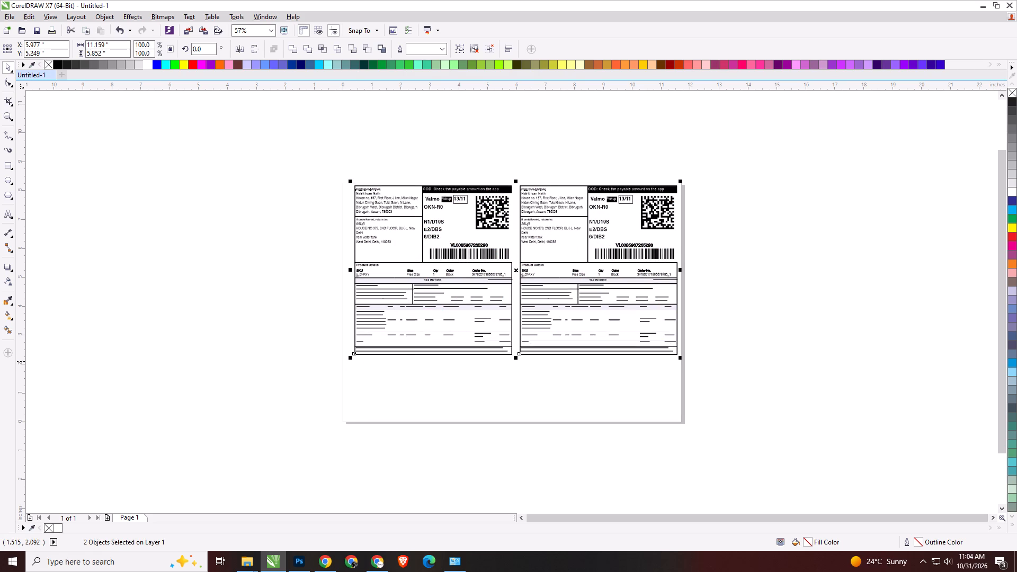
Group the two labels and centre the group on the page.
key(ctrl+g)
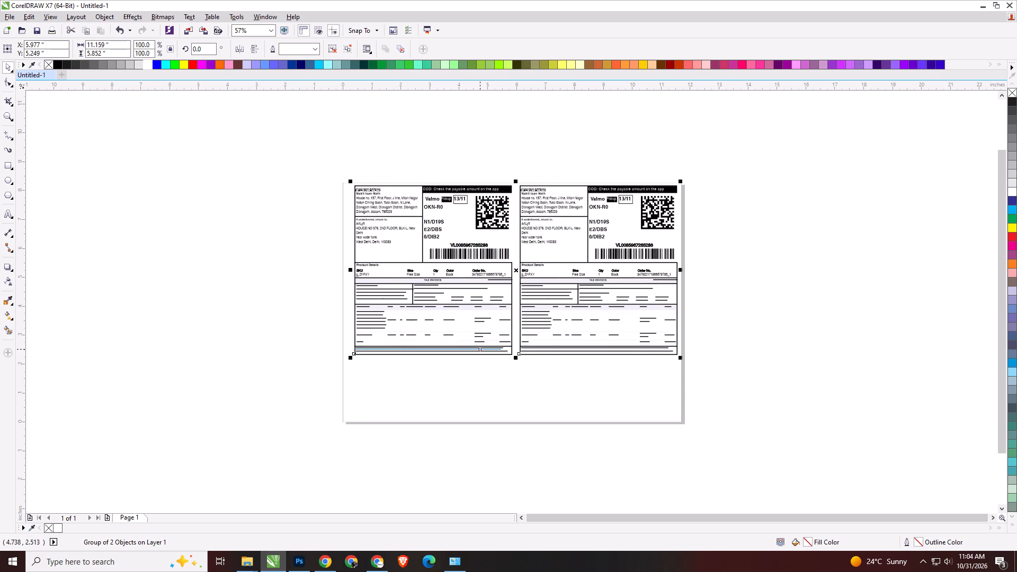
key(p)
click(783, 312)
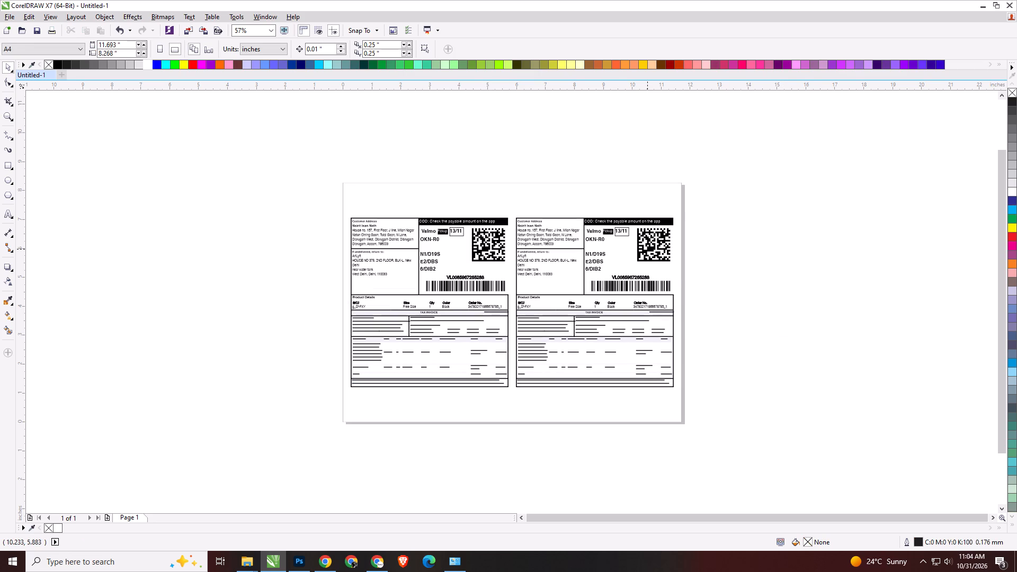
Ungroup the centred pair of labels and delete the left copy.
click(647, 249)
click(653, 249)
click(653, 249)
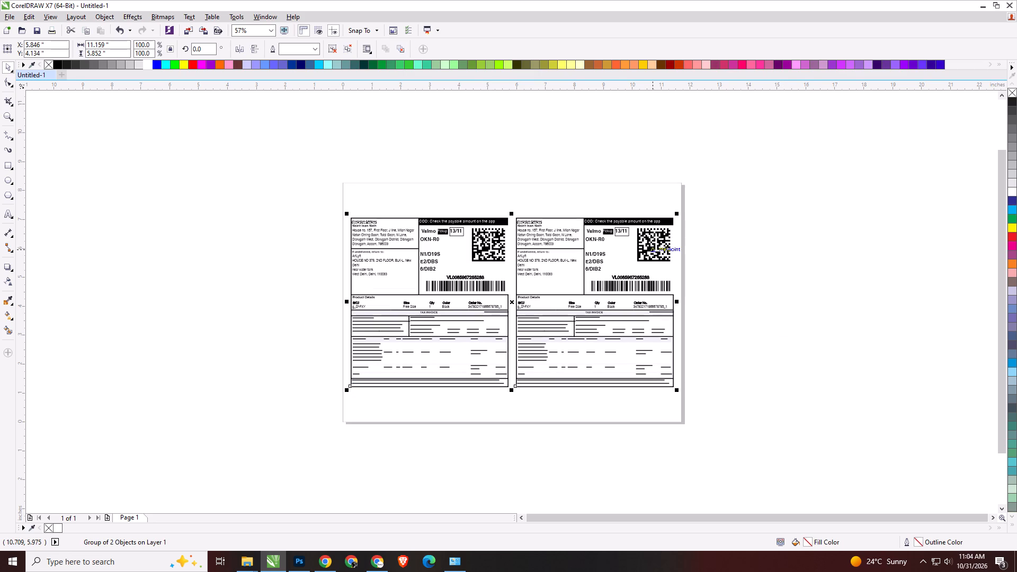
key(ctrl+u)
click(783, 337)
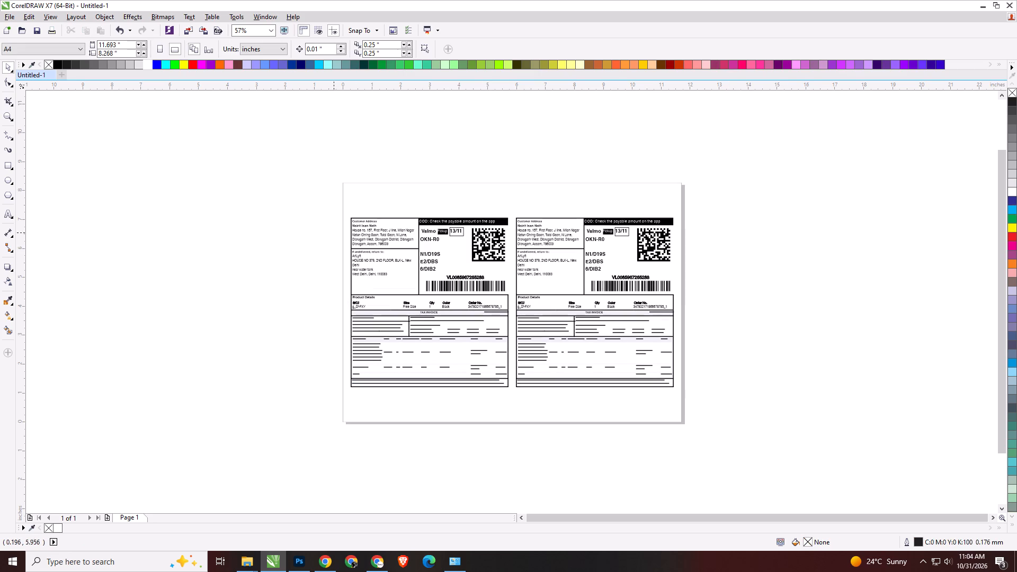
drag(299, 203, 514, 409)
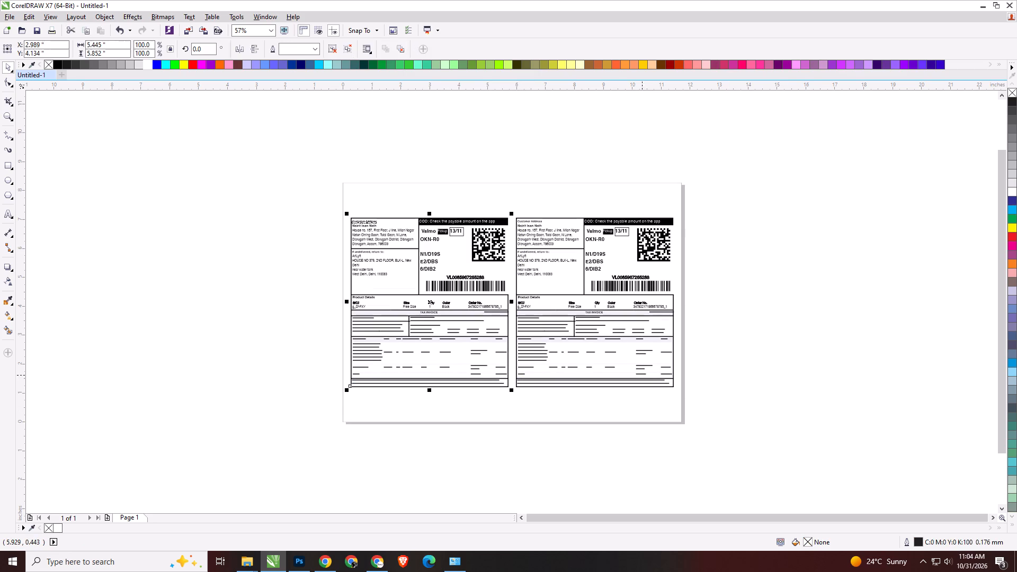
key(Delete)
click(746, 347)
Check the remaining label's invoice text up close and copy the label's height value.
scroll(542, 337, up, 2)
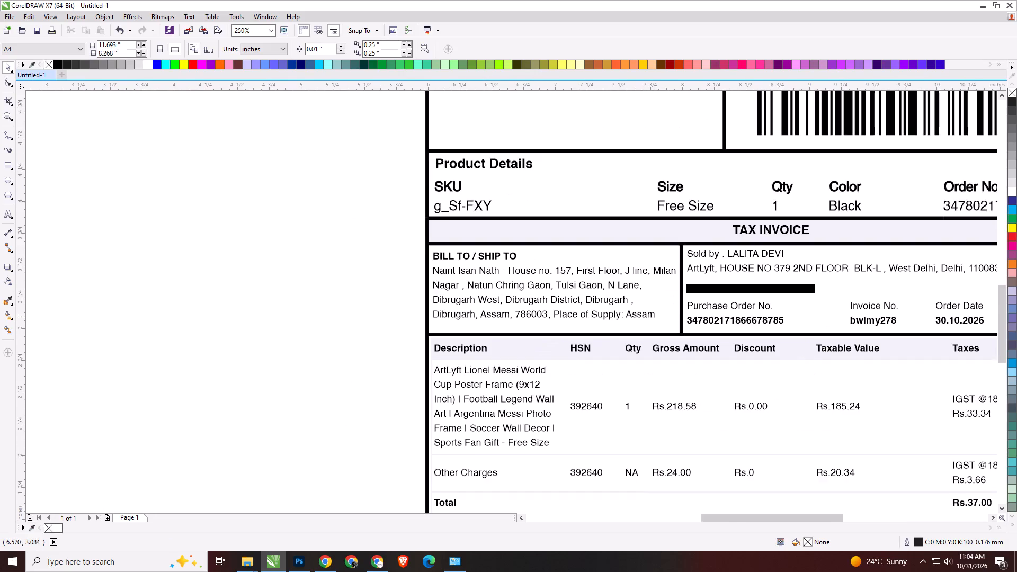
scroll(496, 316, up, 1)
scroll(402, 283, down, 1)
scroll(439, 382, up, 1)
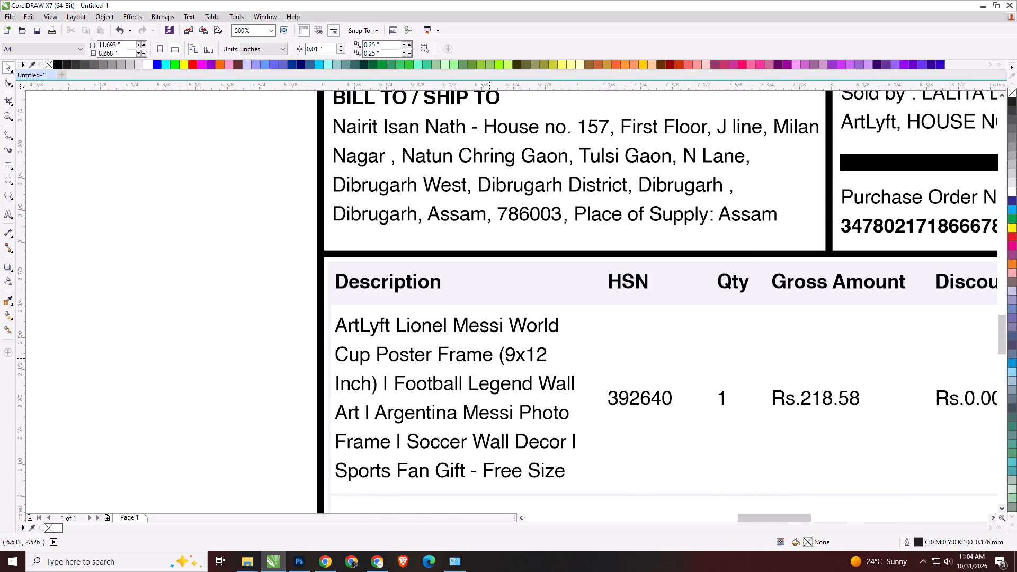
scroll(511, 348, down, 3)
click(581, 246)
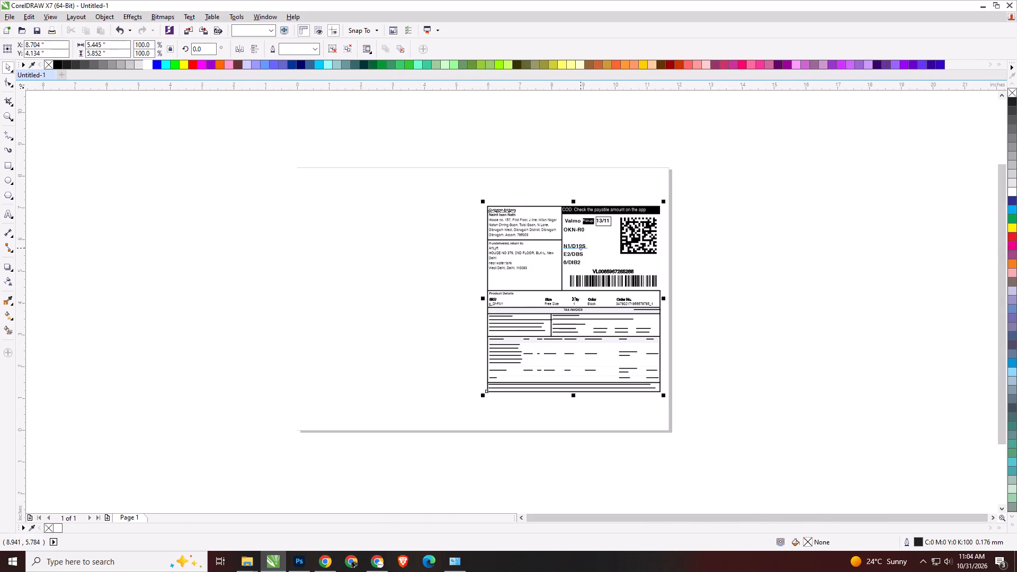
drag(112, 52, 37, 61)
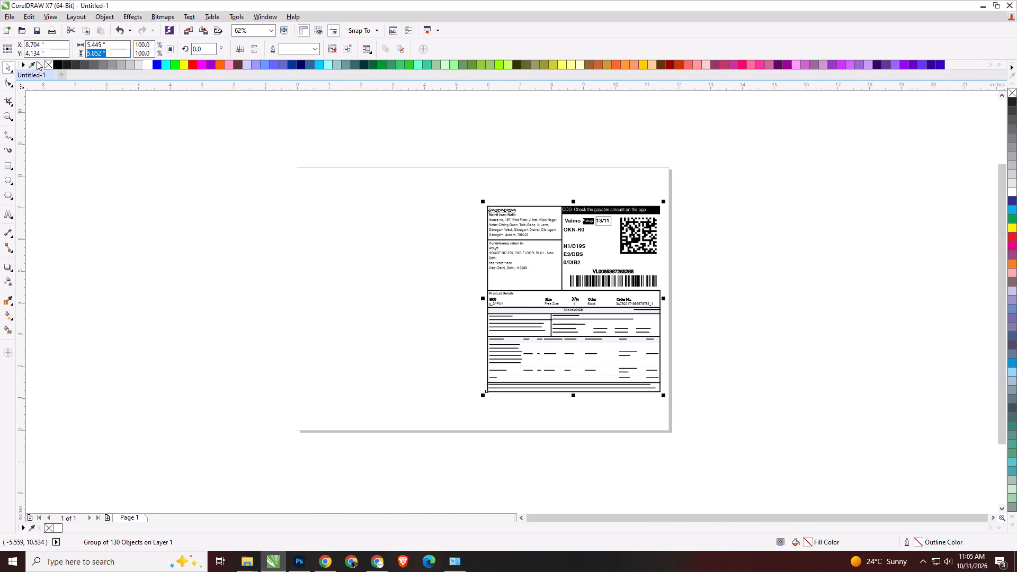
key(ctrl+c)
click(183, 243)
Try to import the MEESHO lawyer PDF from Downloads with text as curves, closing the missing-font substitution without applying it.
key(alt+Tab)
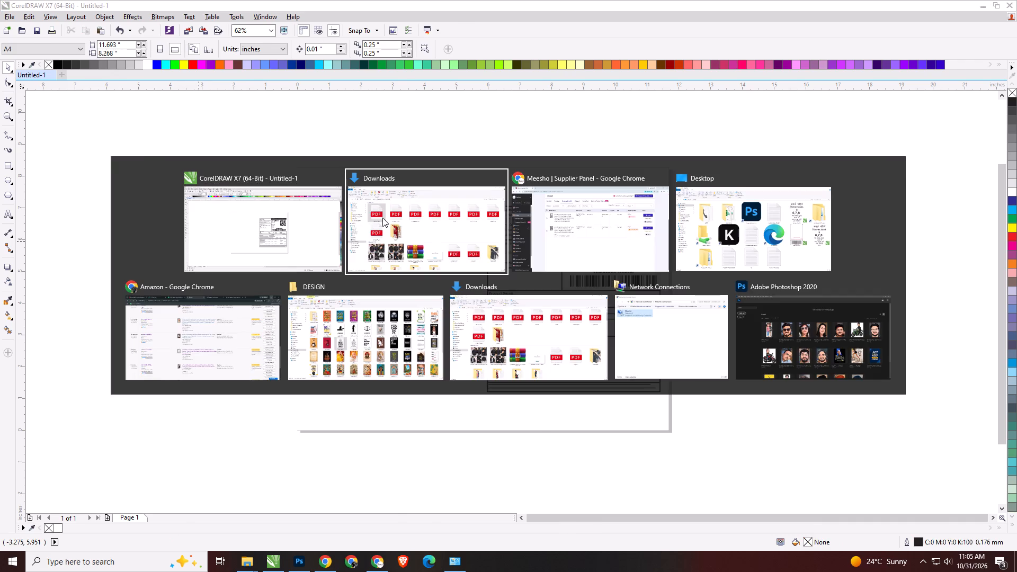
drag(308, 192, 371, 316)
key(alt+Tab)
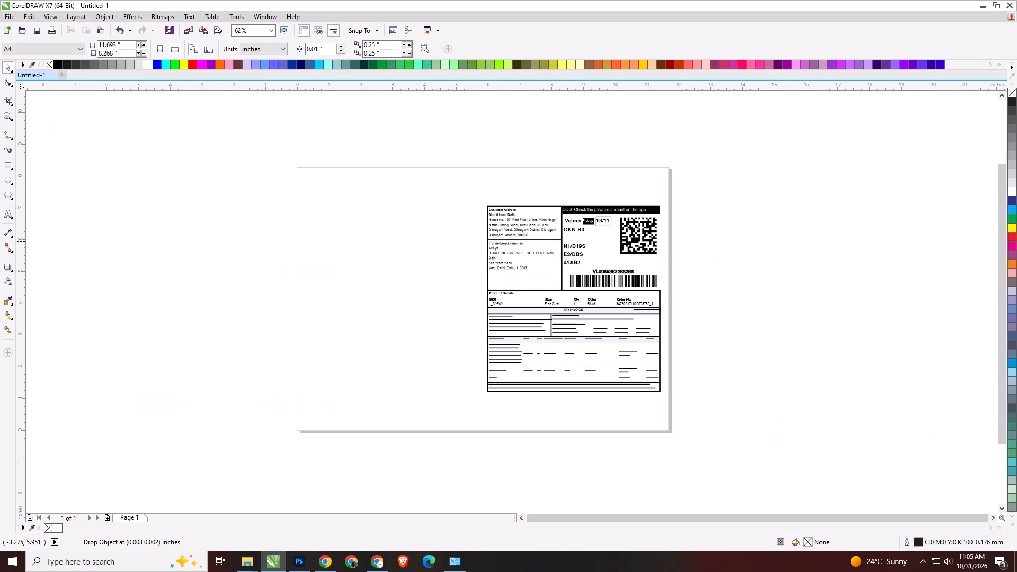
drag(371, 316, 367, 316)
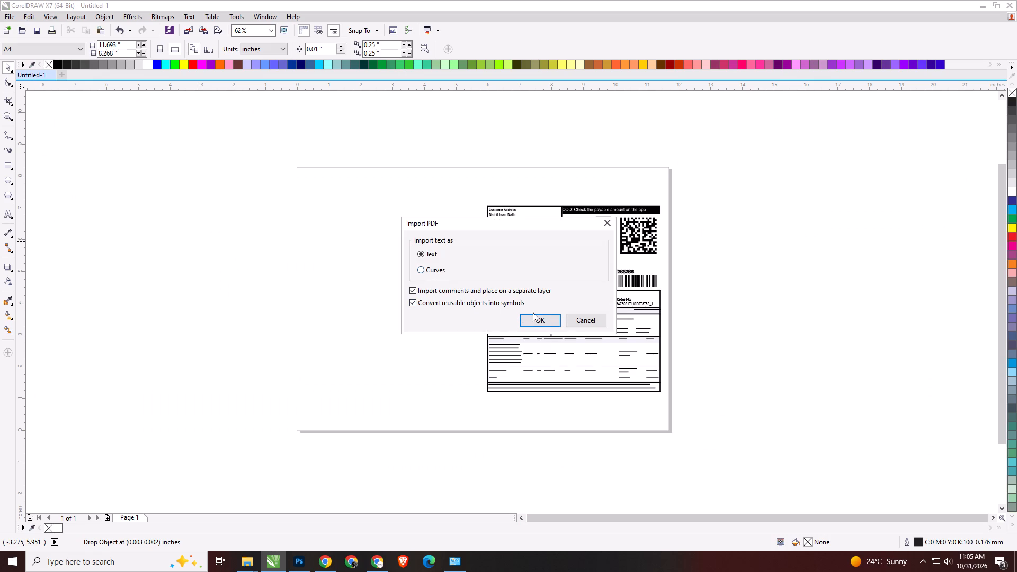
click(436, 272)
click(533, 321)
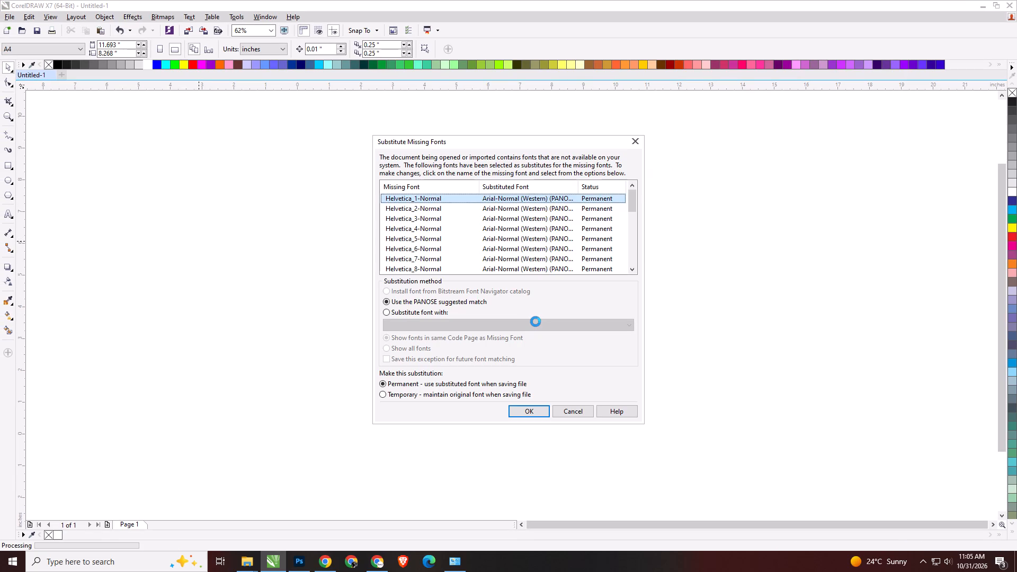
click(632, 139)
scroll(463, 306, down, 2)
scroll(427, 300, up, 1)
Import the MEESHO lawyer PDF from the Downloads folder with its text imported as text.
key(alt+Tab)
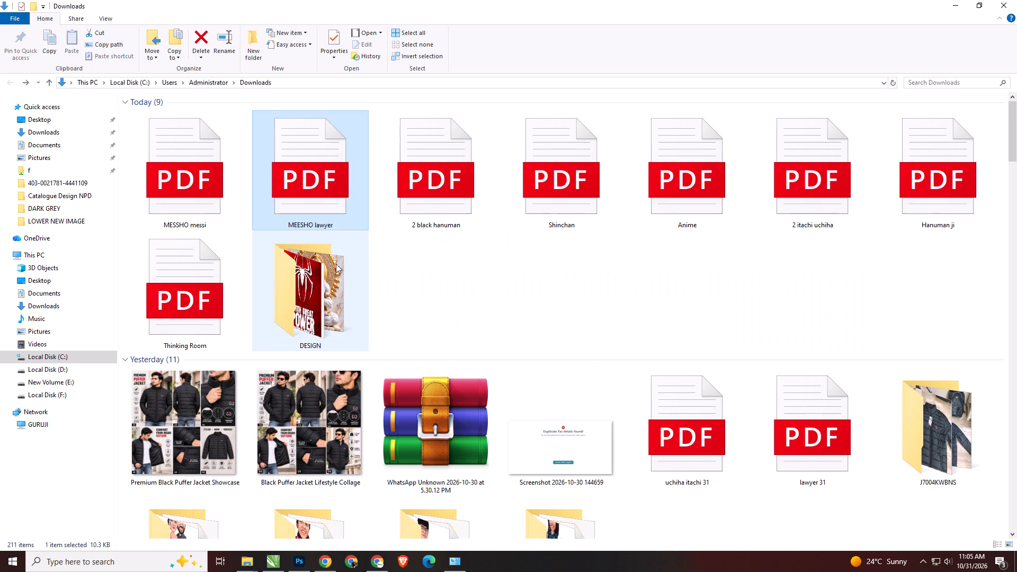
drag(298, 183, 457, 317)
key(alt+Tab)
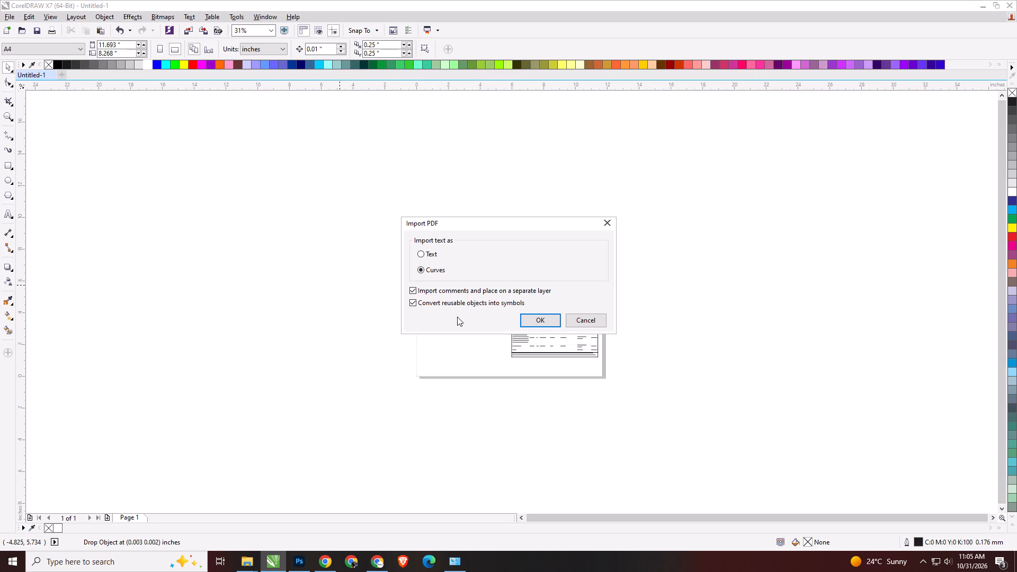
click(425, 256)
click(542, 323)
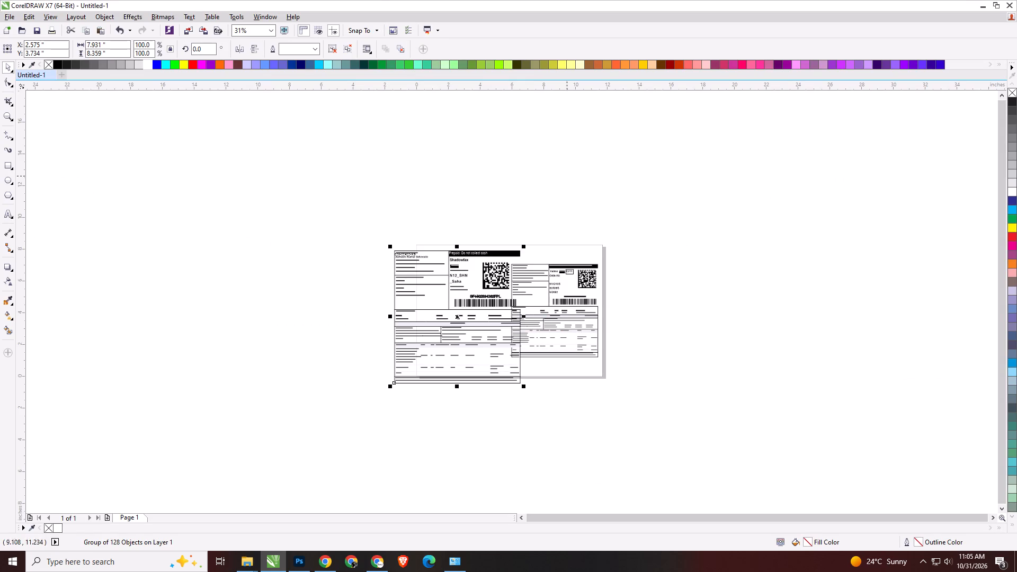
Scale the imported lawyer label proportionally using the copied height of 5.852 inches.
click(116, 54)
key(ctrl+a)
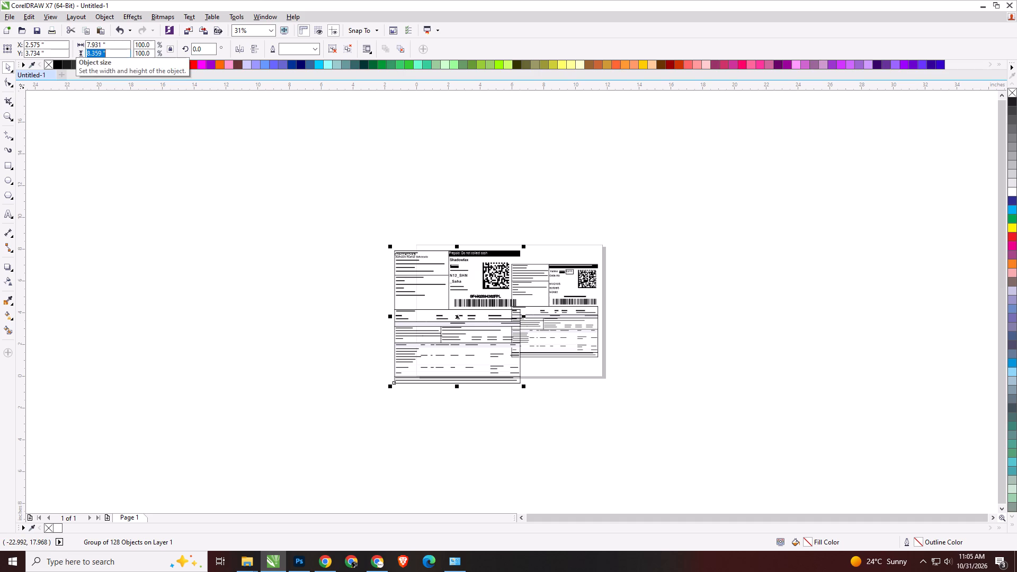
key(ctrl+v)
key(Return)
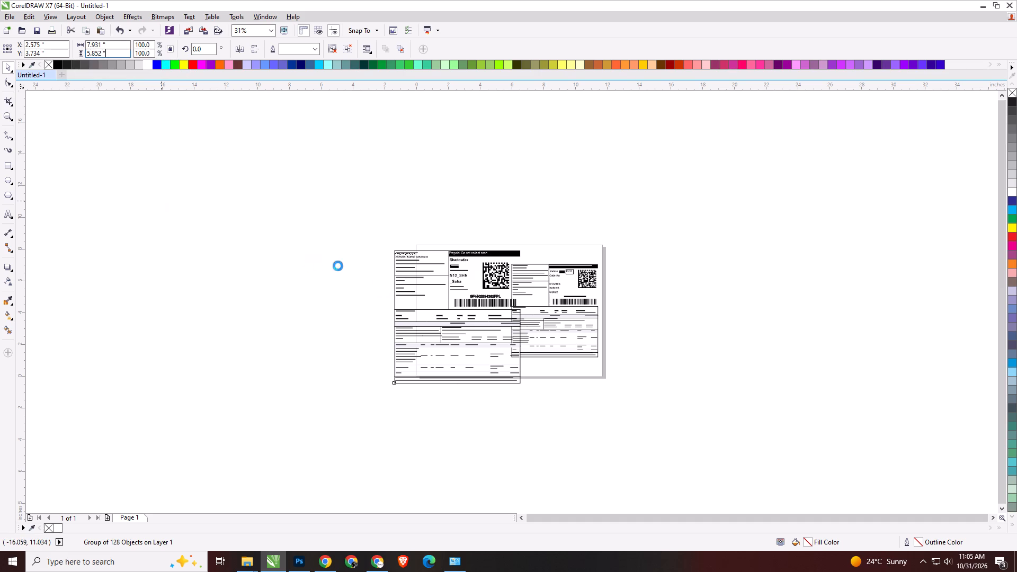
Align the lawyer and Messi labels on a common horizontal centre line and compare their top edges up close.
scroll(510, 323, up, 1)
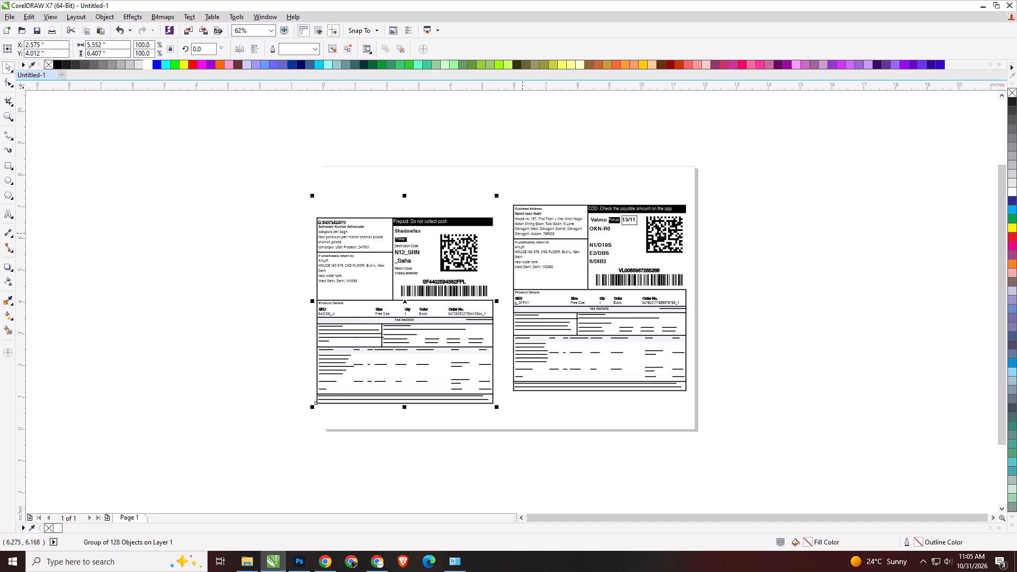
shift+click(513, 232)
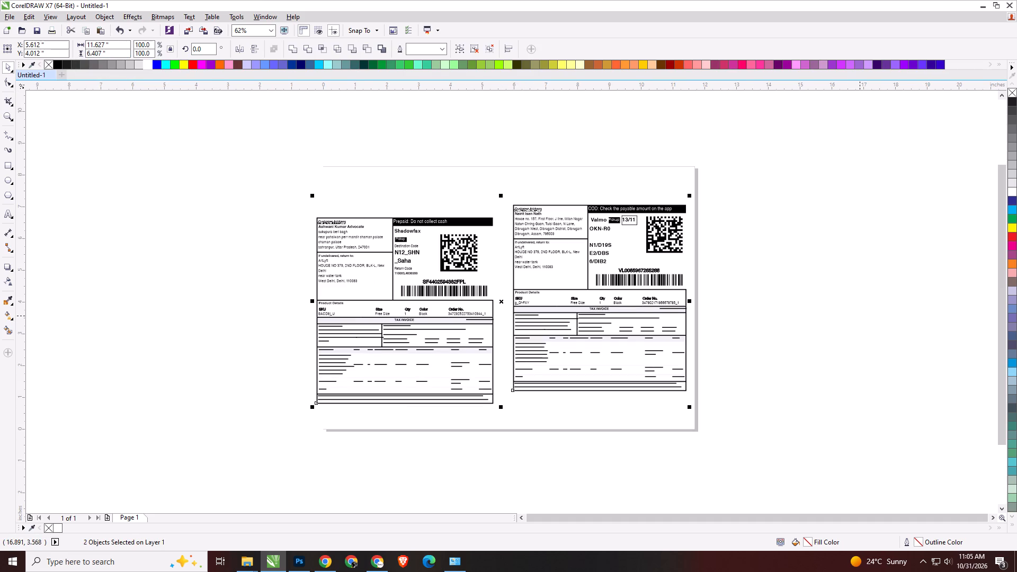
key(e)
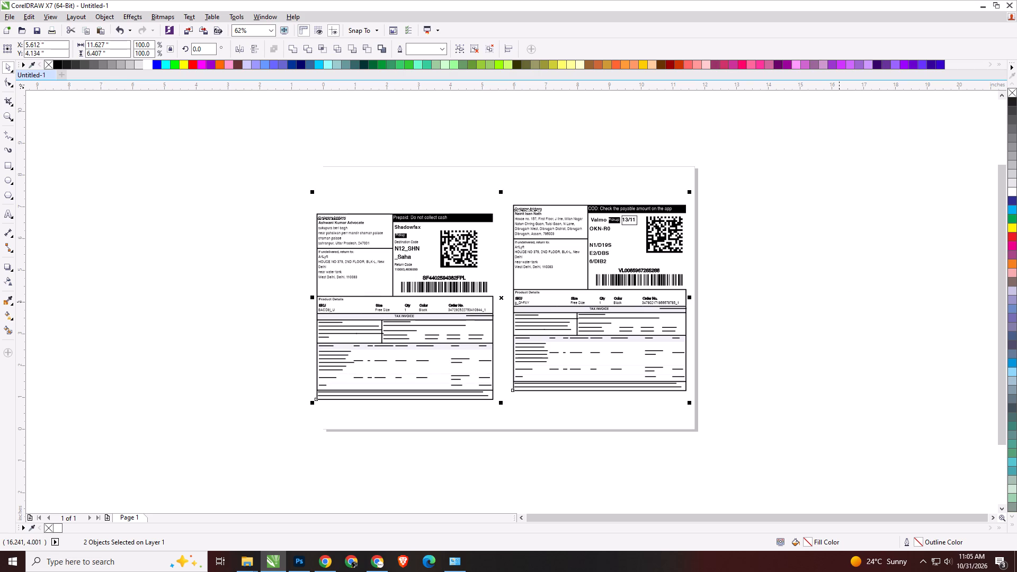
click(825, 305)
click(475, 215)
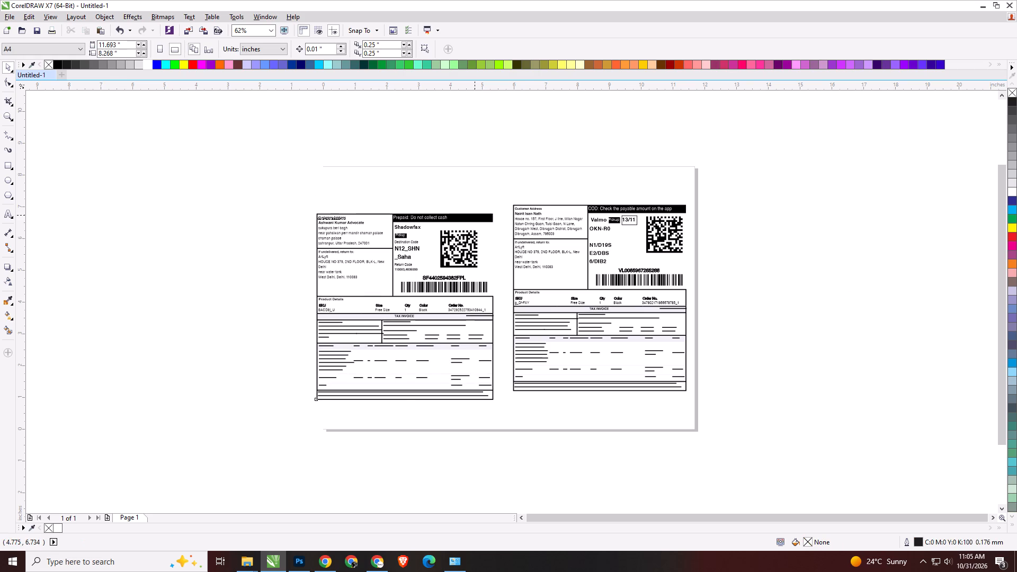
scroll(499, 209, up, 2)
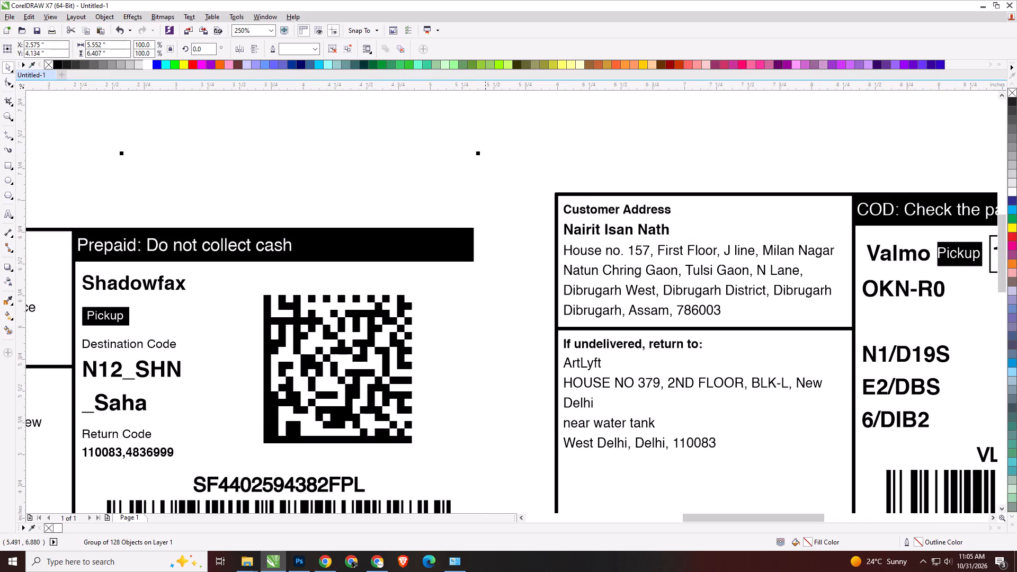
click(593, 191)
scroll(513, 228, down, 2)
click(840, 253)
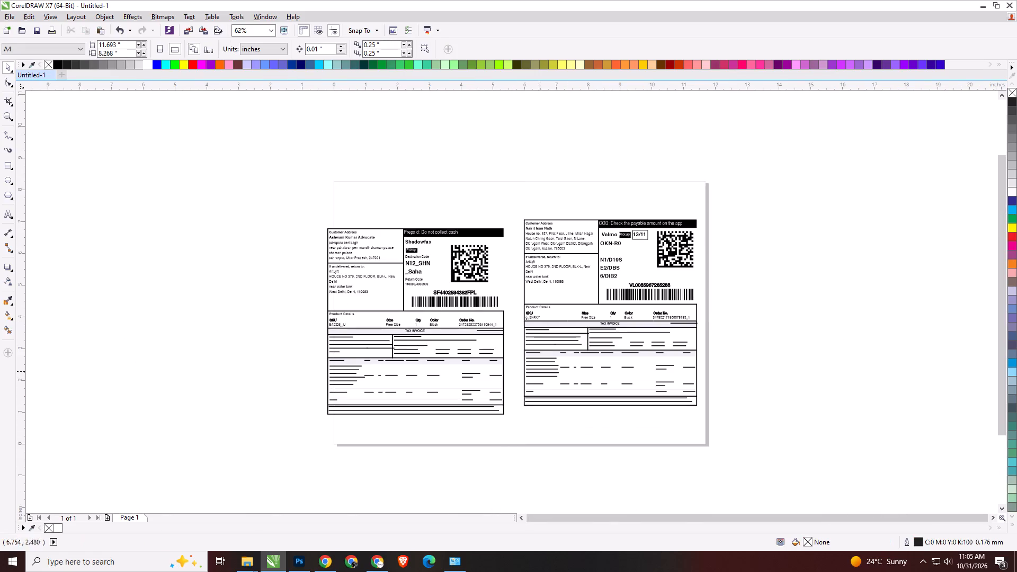
Move the lawyer label up and across until it sits right beside the Messi label with their bottom edges level.
click(504, 385)
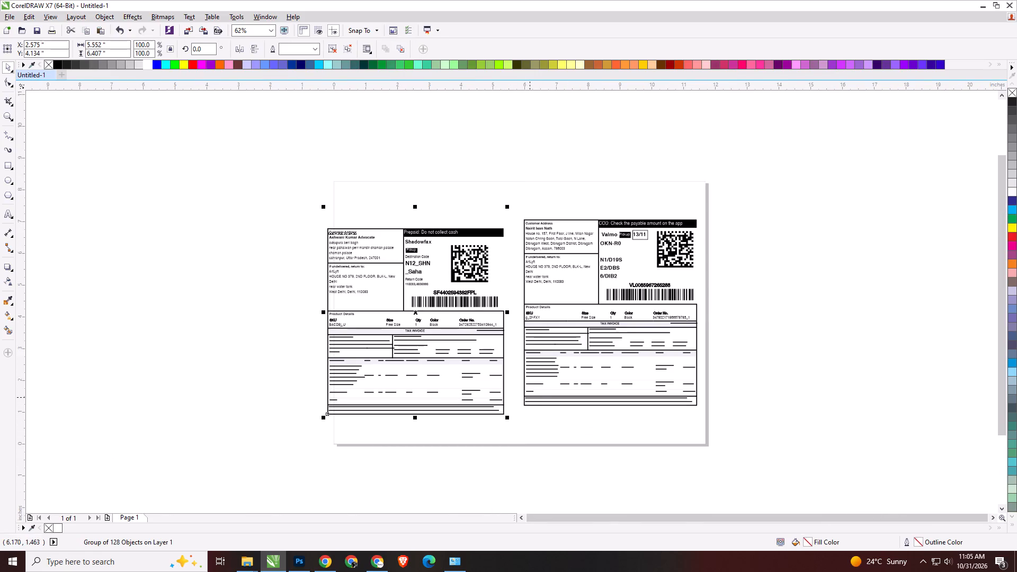
key(Up)
key(Up)
key(Up)
key(Up)
key(Up)
key(Up)
key(Up)
key(Up)
key(Up)
key(Up)
key(Up)
key(Up)
key(Up)
key(Up)
key(Up)
key(Up)
key(Up)
key(Up)
key(Up)
key(Up)
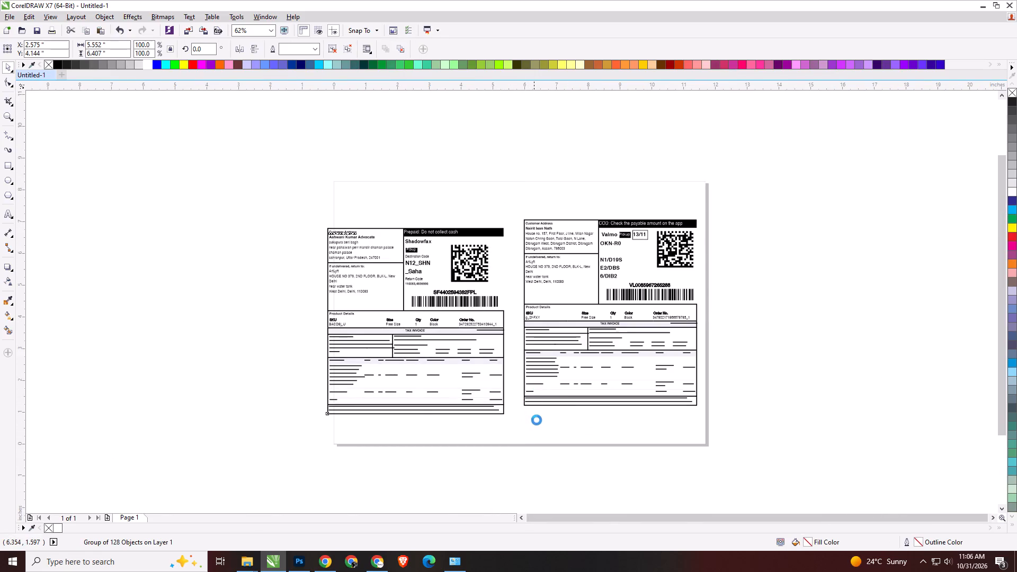
scroll(572, 416, up, 3)
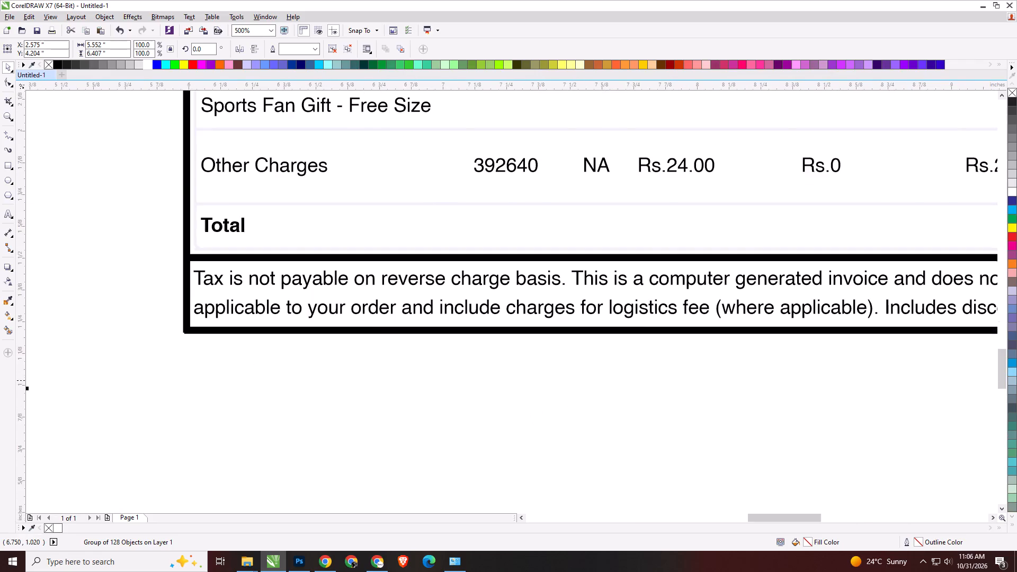
scroll(379, 380, down, 1)
drag(188, 380, 262, 380)
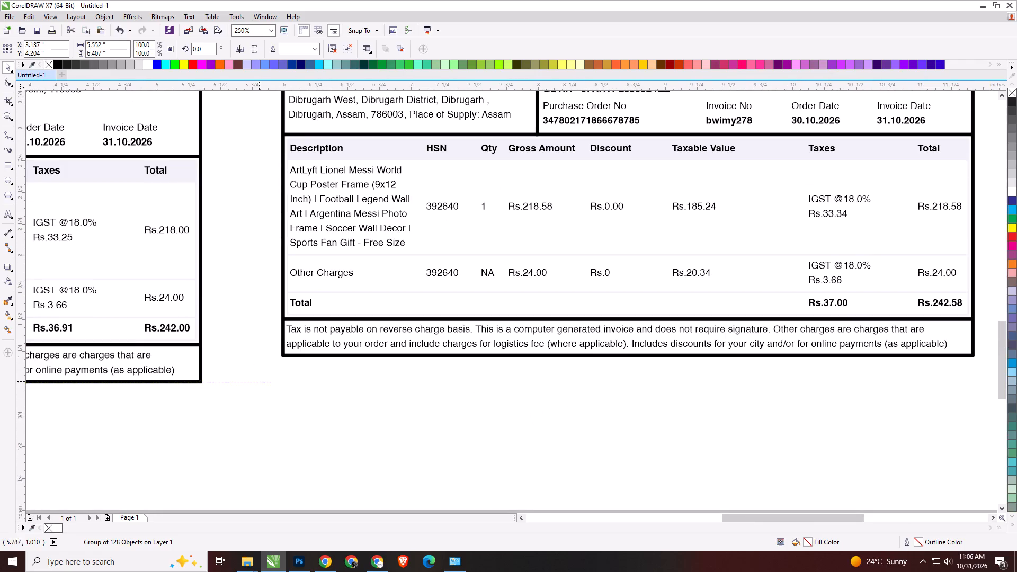
drag(262, 380, 265, 381)
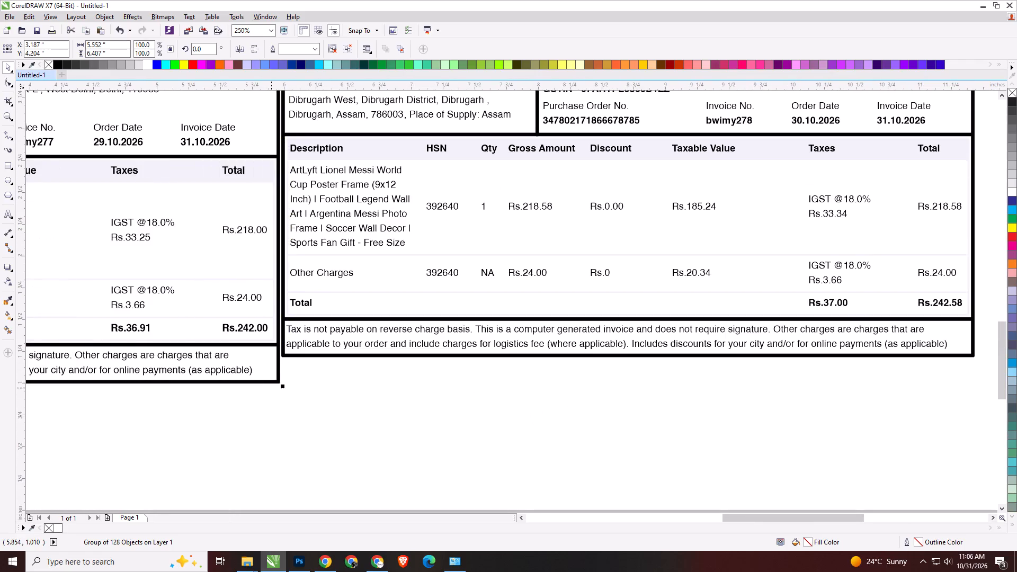
drag(273, 383, 274, 356)
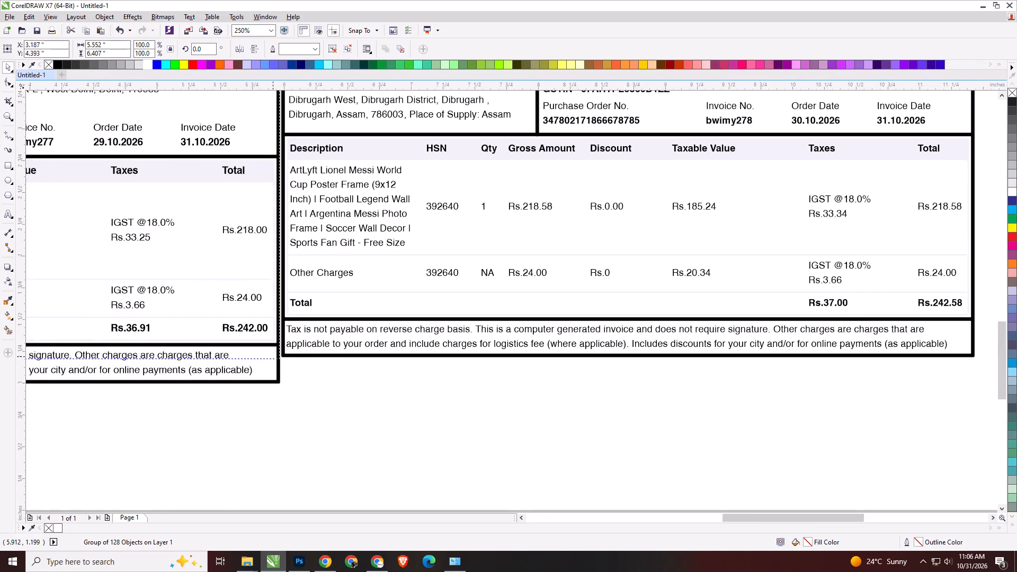
drag(274, 356, 275, 356)
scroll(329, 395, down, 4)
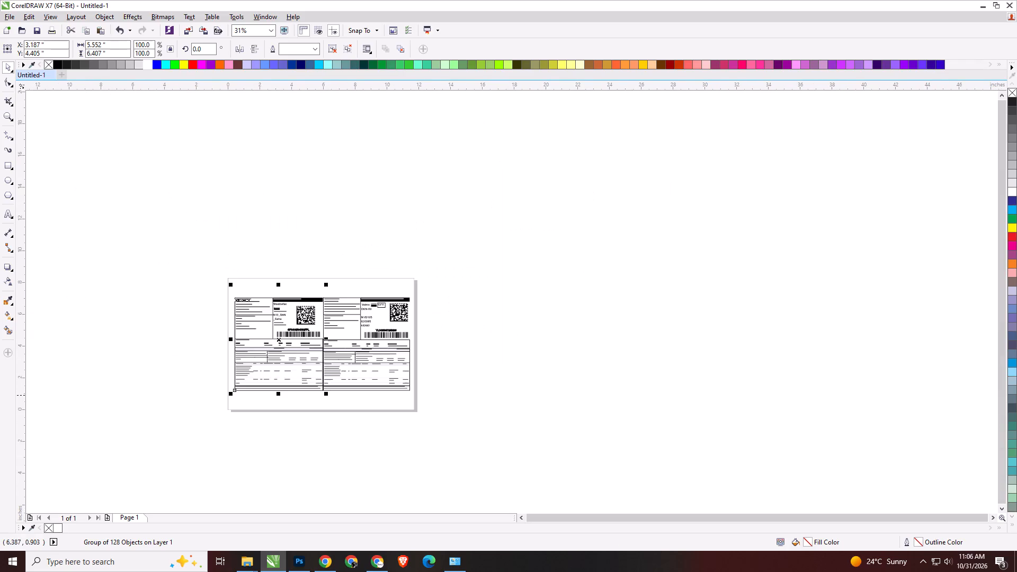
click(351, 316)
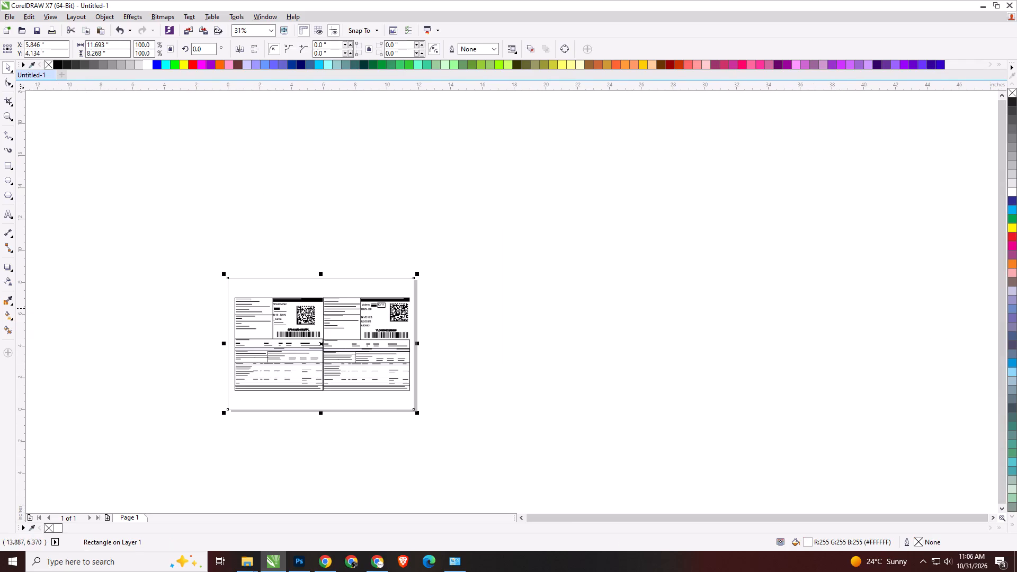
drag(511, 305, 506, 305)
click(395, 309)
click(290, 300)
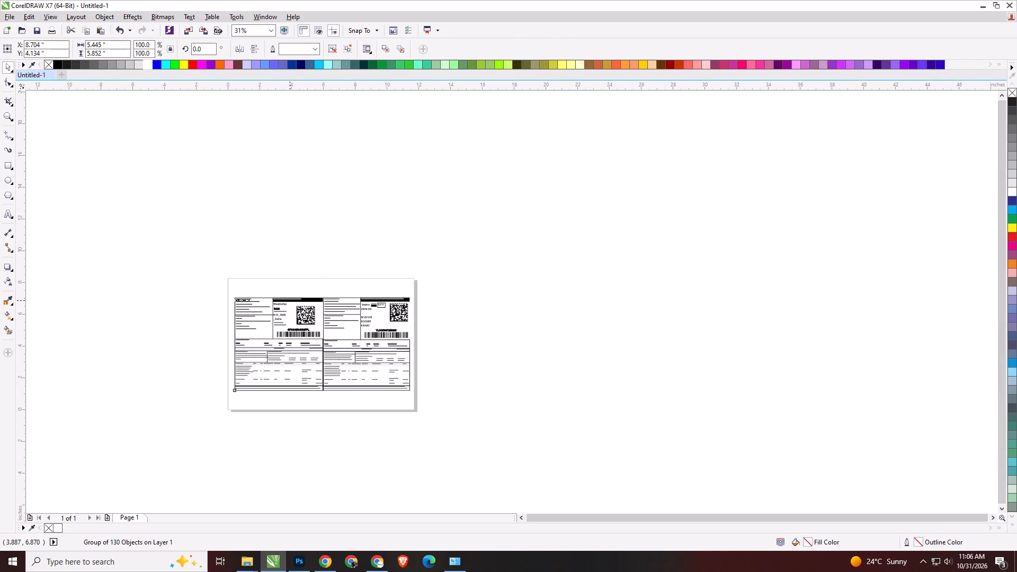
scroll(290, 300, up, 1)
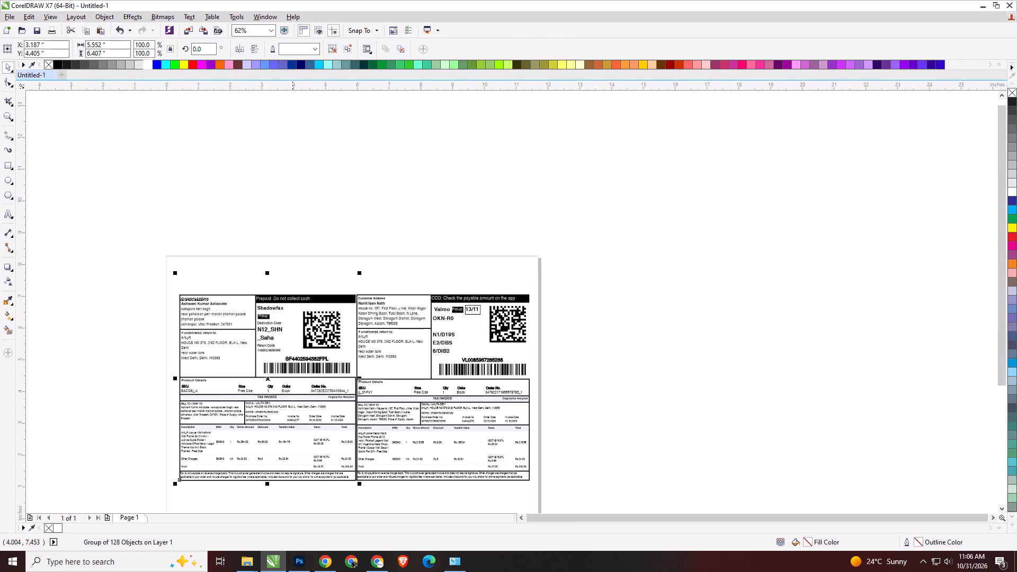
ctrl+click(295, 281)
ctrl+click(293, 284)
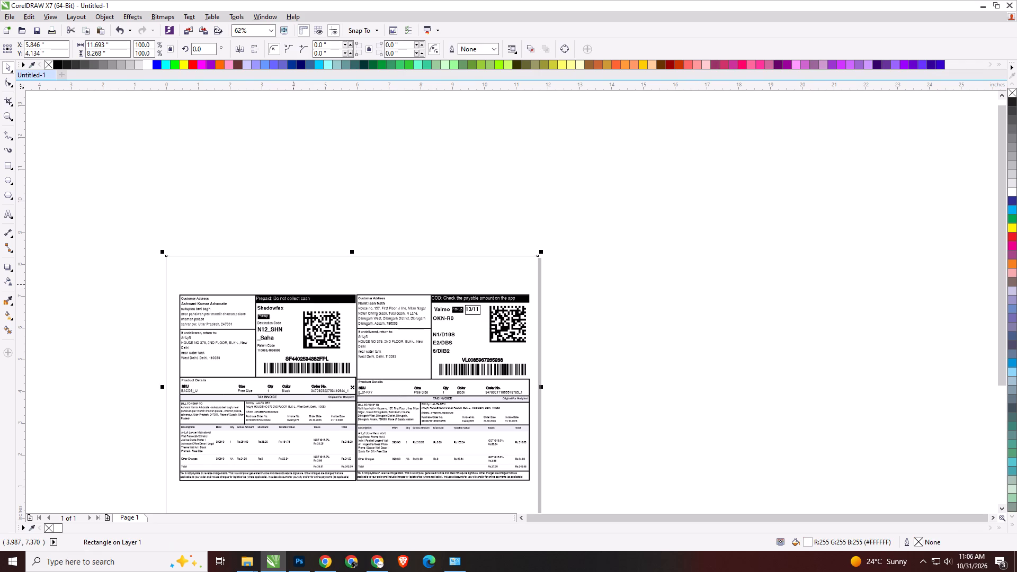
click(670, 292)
Shift the lawyer label away from the Messi label to an X position of about 2.96 inches, leaving a narrow gap.
click(327, 296)
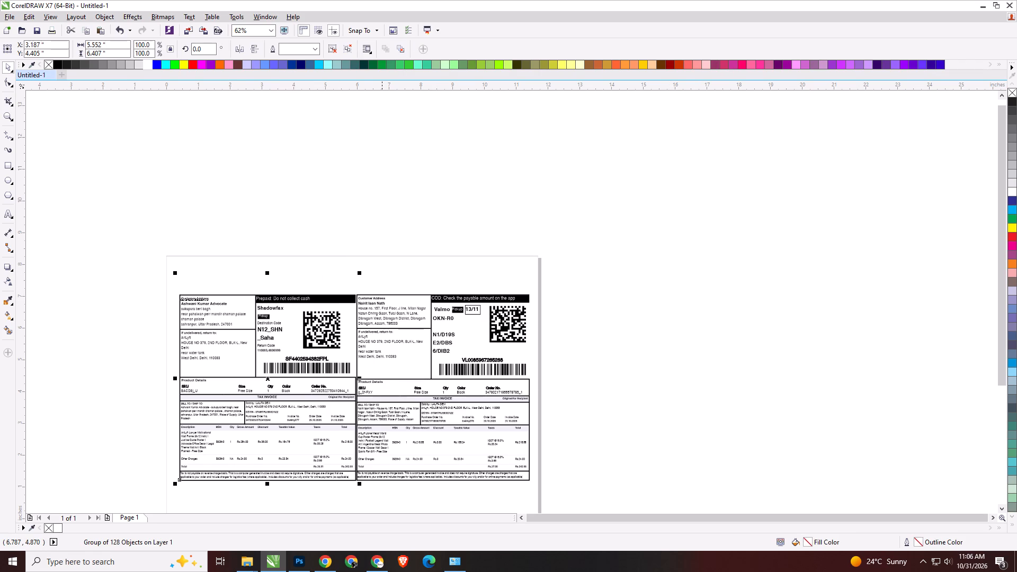
key(Left)
key(Left)
key(Left)
key(Left)
key(Left)
key(Left)
key(Left)
key(Left)
key(Left)
key(Left)
key(Left)
key(Left)
key(Left)
key(Left)
key(Left)
key(Left)
key(Left)
key(Left)
key(Left)
key(Left)
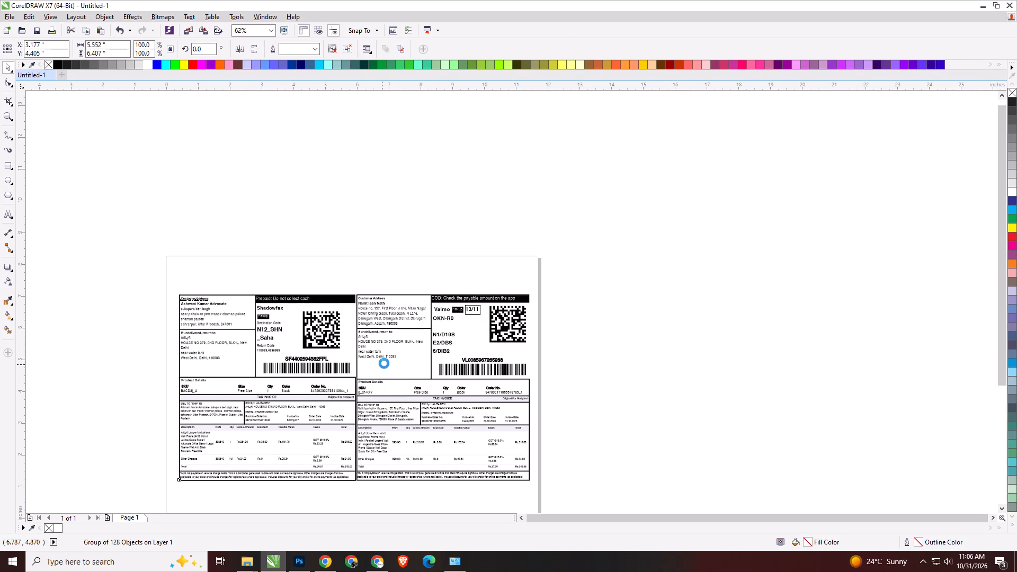
scroll(187, 299, up, 2)
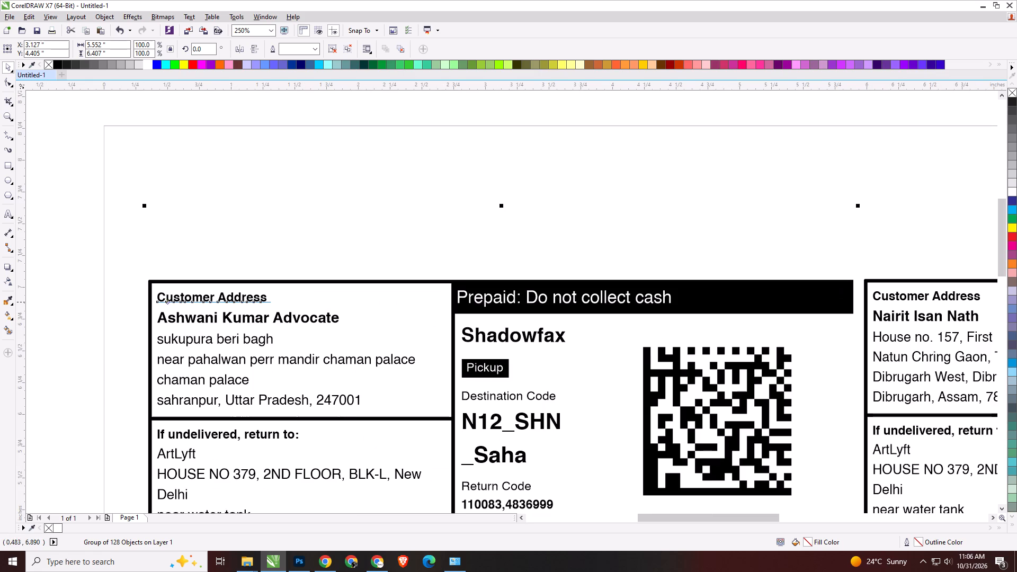
drag(171, 301, 148, 302)
Group the lawyer and Messi labels together.
scroll(309, 273, down, 2)
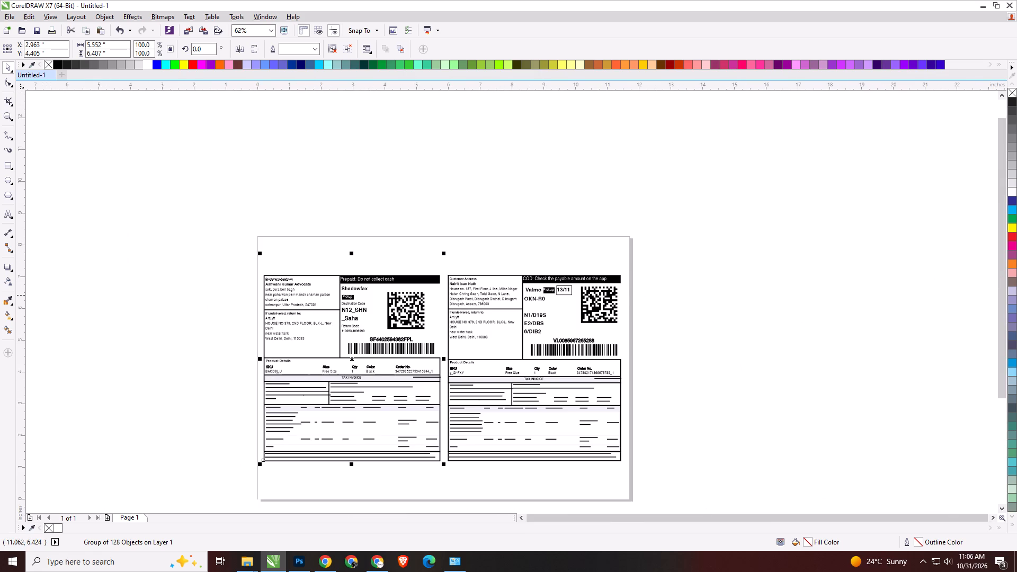
shift+click(610, 295)
key(ctrl+g)
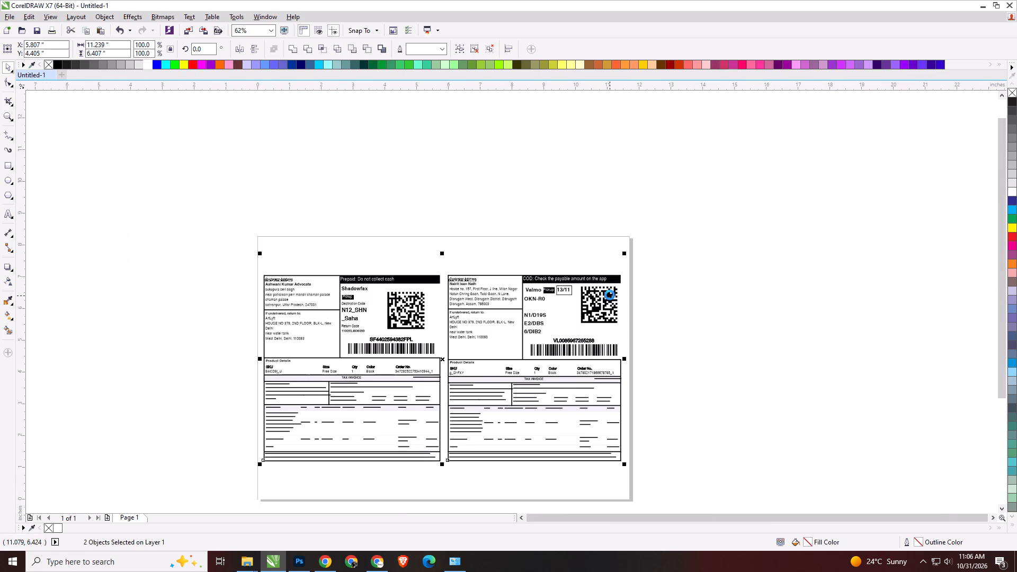
click(773, 337)
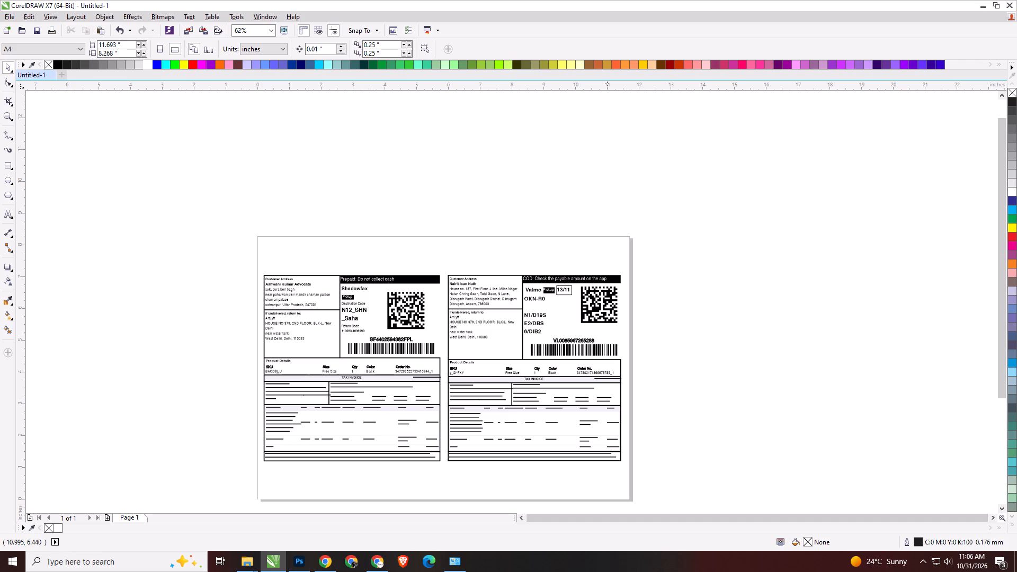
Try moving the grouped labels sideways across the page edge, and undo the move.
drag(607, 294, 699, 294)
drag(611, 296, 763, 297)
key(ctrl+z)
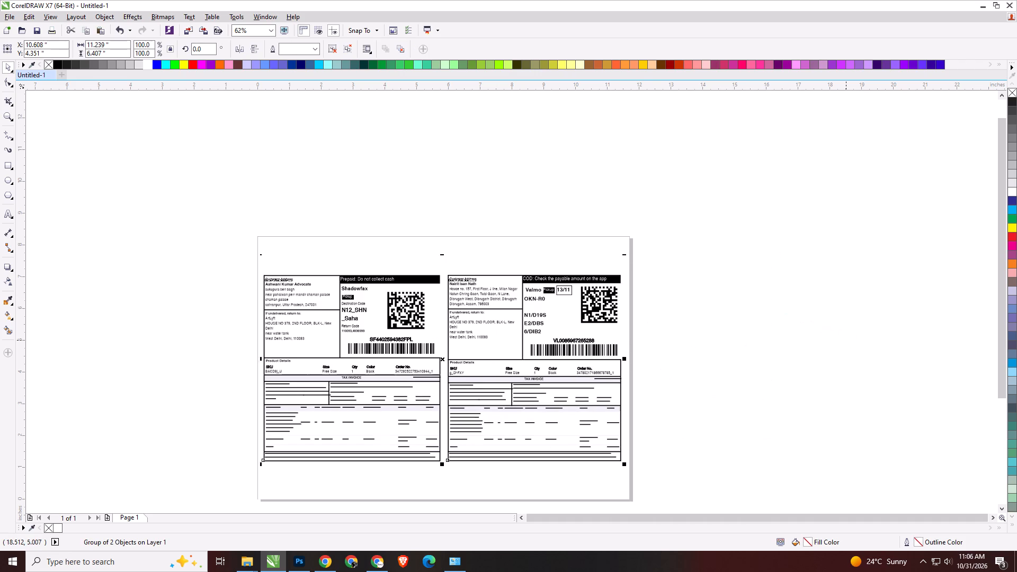
Centre the grouped labels on the landscape A4 page.
key(p)
click(814, 334)
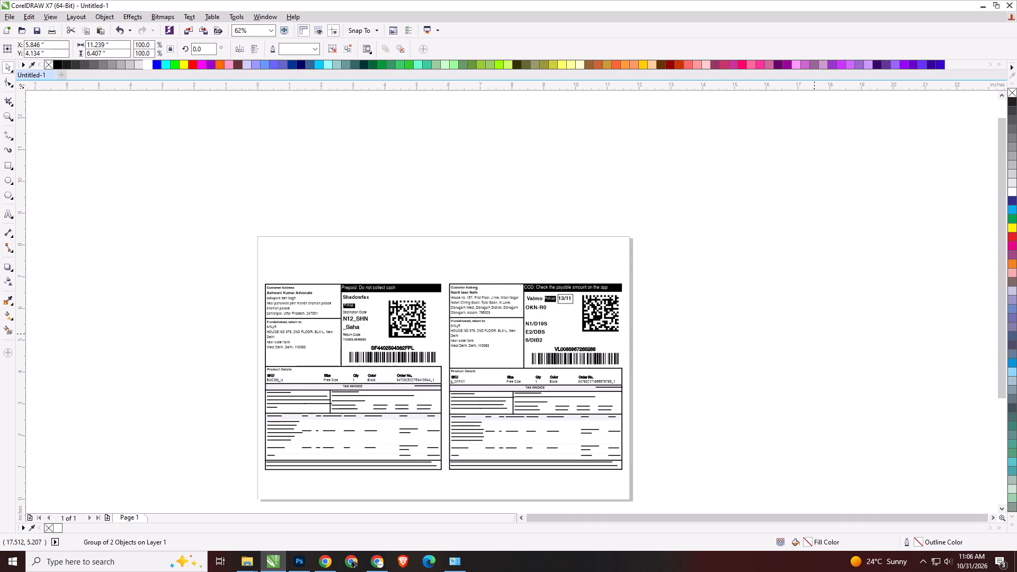
Select everything on the page and print with the print range set to Selection.
click(593, 308)
key(ctrl+a)
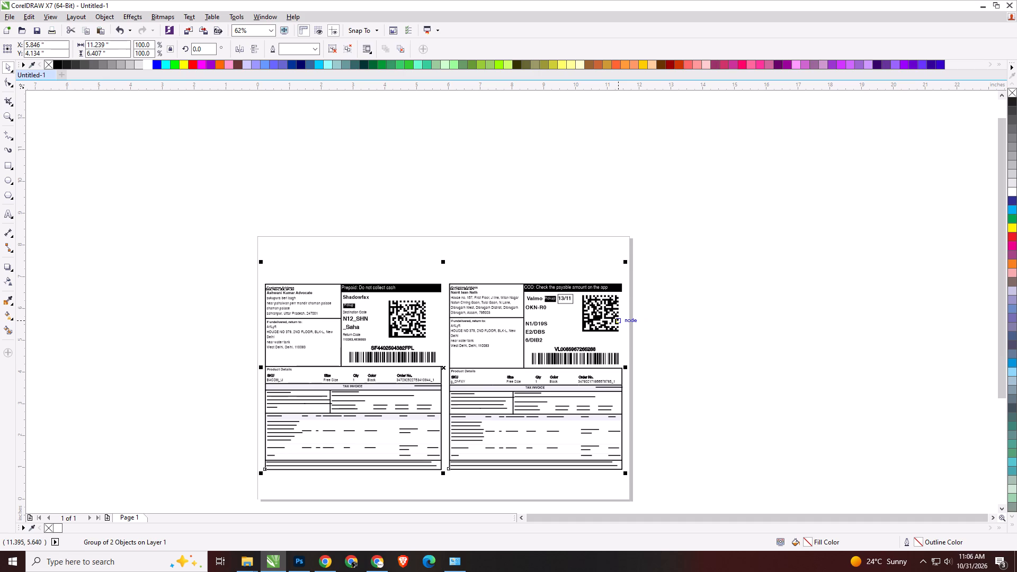
key(ctrl+p)
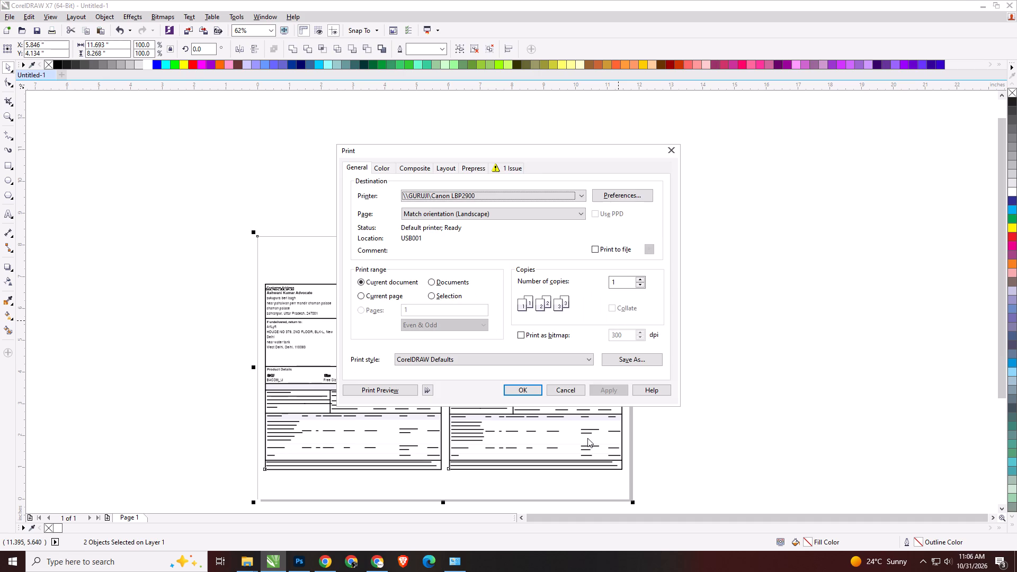
click(456, 296)
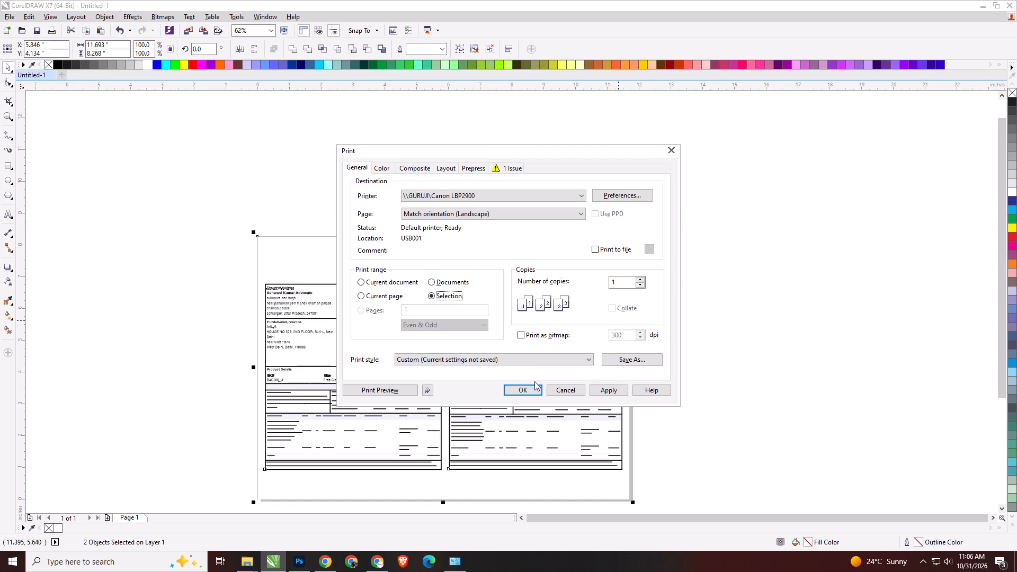
click(529, 391)
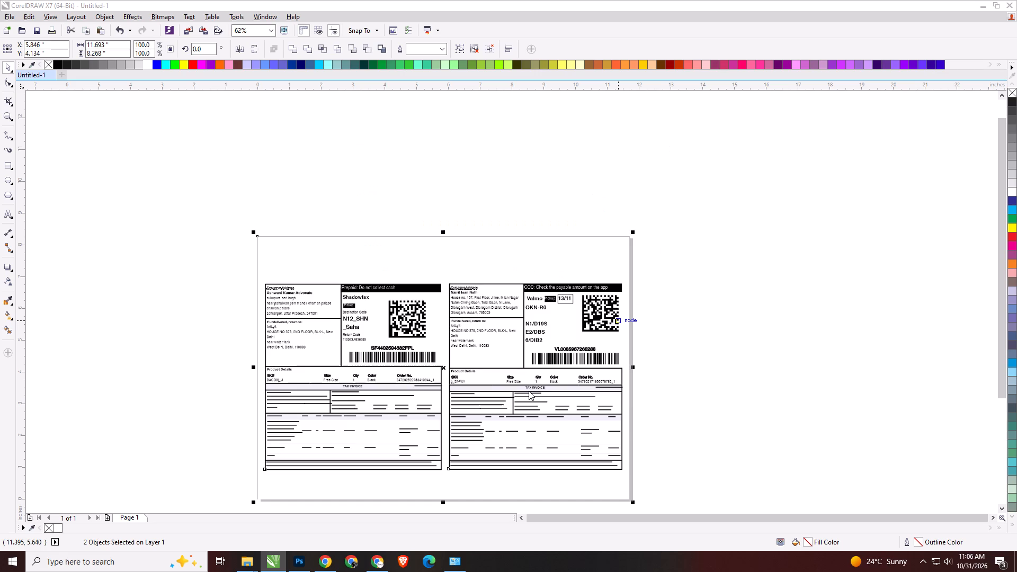
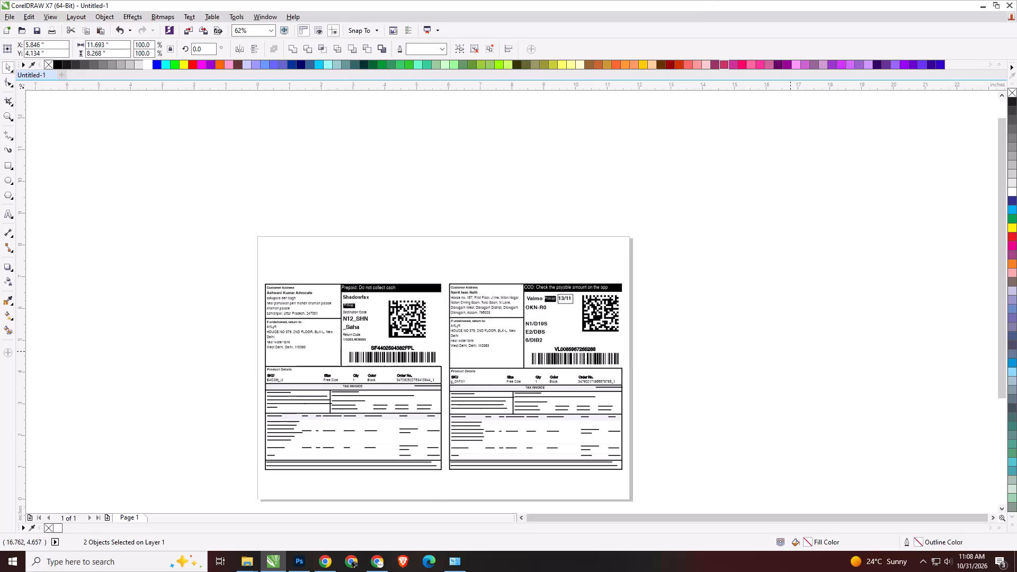
Switch to the DESIGN folder and print the ALWAA4059 poster as a full-page A4 photo with fit-to-frame turned off.
key(alt+Tab)
alt+click(386, 344)
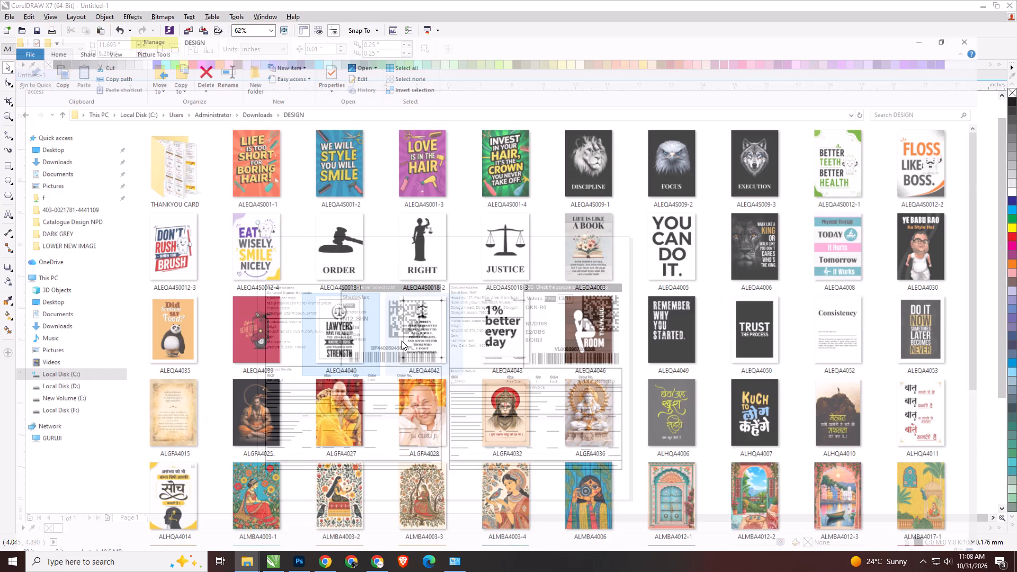
scroll(512, 349, down, 10)
click(346, 495)
click(432, 495)
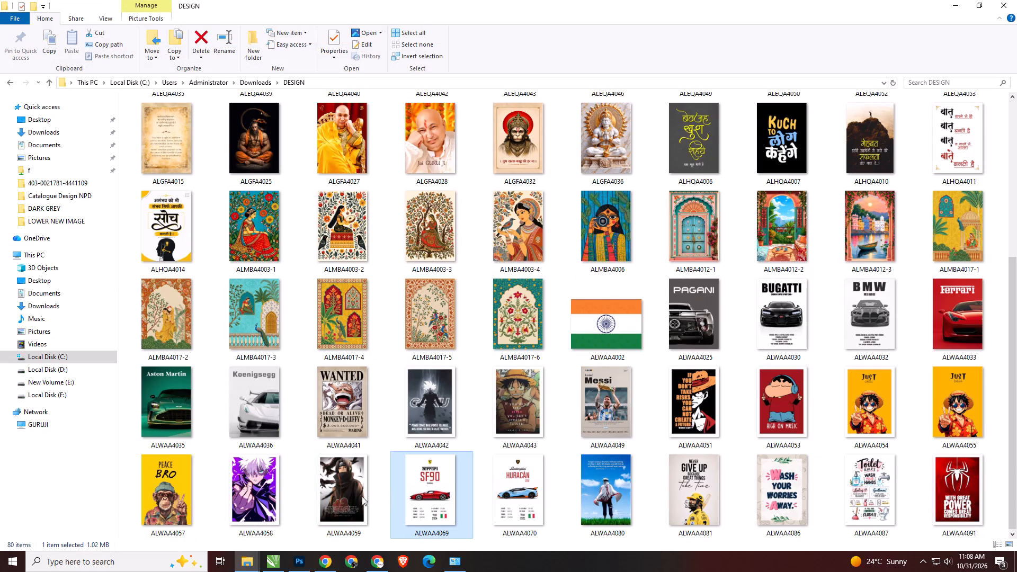
click(350, 496)
right_click(350, 487)
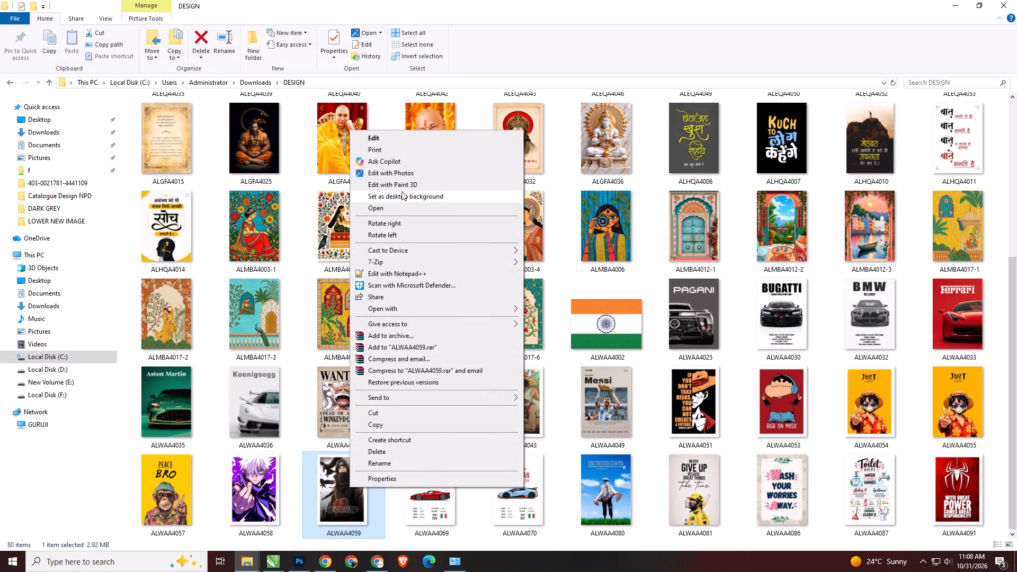
click(396, 146)
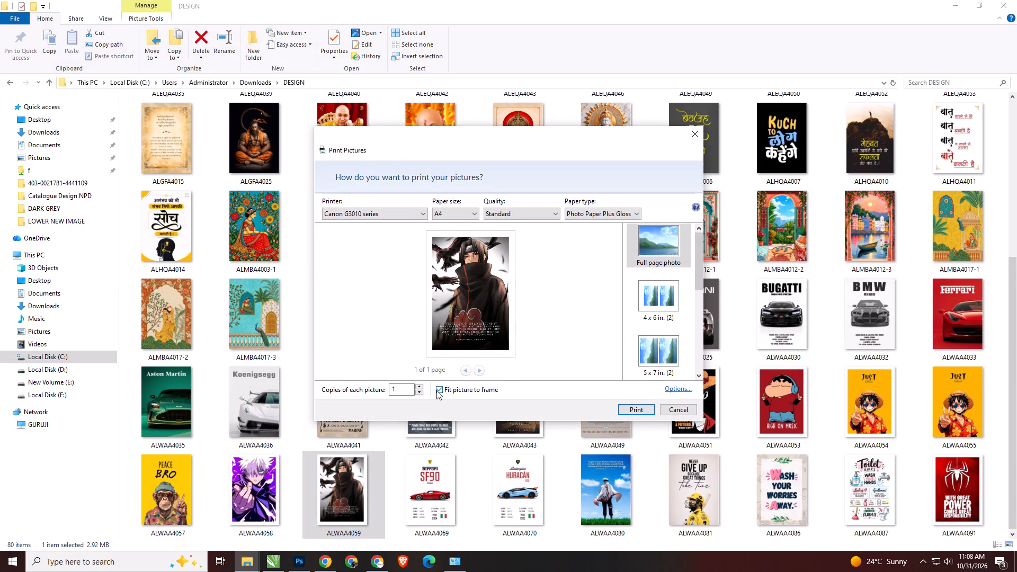
click(438, 389)
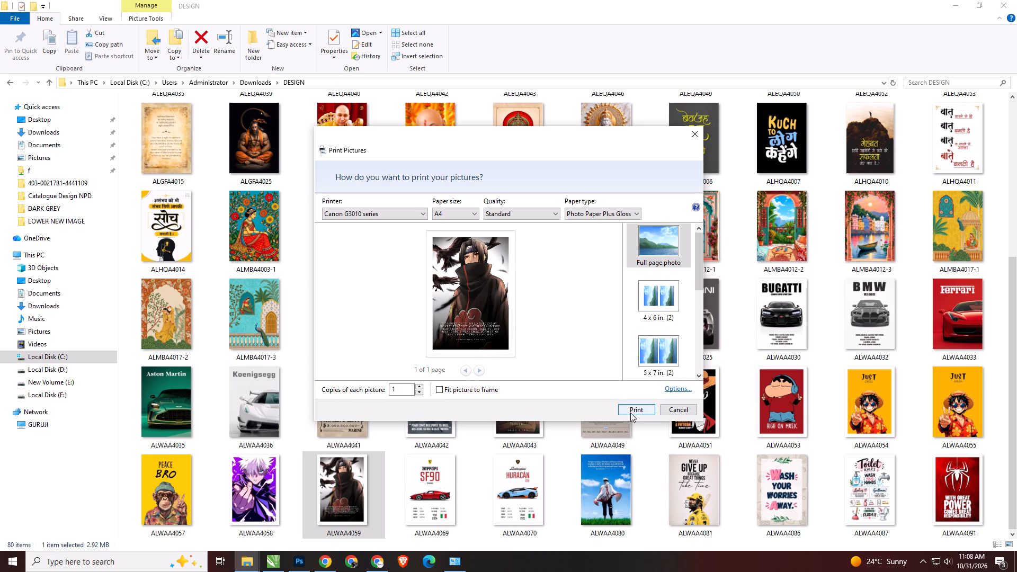
click(630, 413)
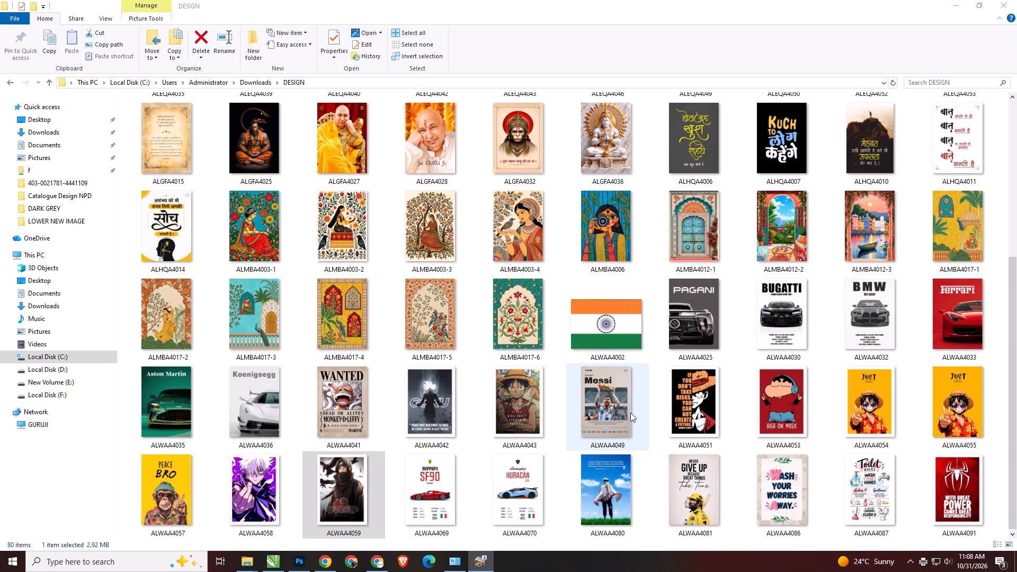
Return to CorelDRAW and close the Untitled-1 label layout without saving it.
scroll(781, 312, up, 10)
click(952, 0)
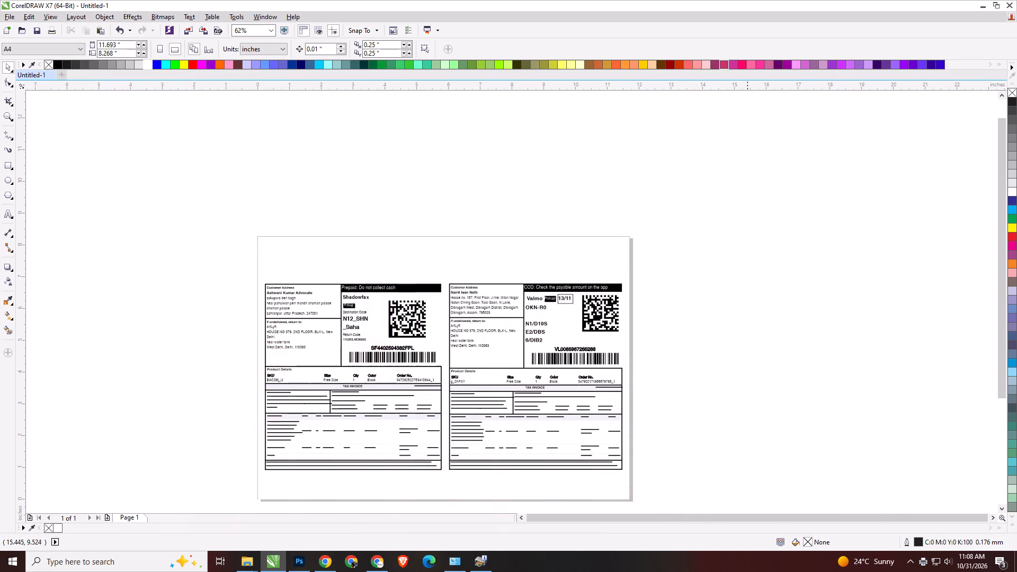
click(743, 204)
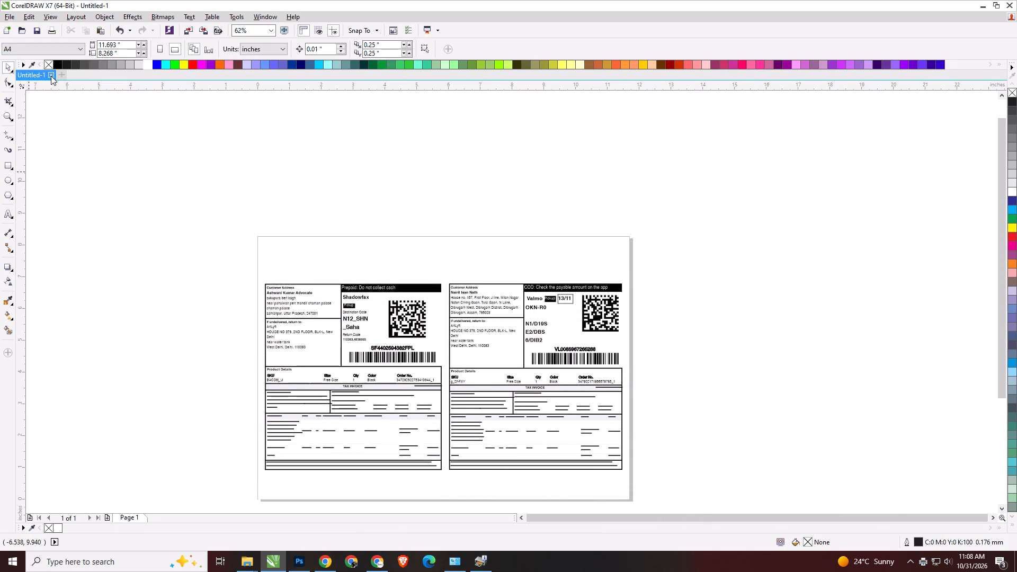
click(51, 76)
click(498, 297)
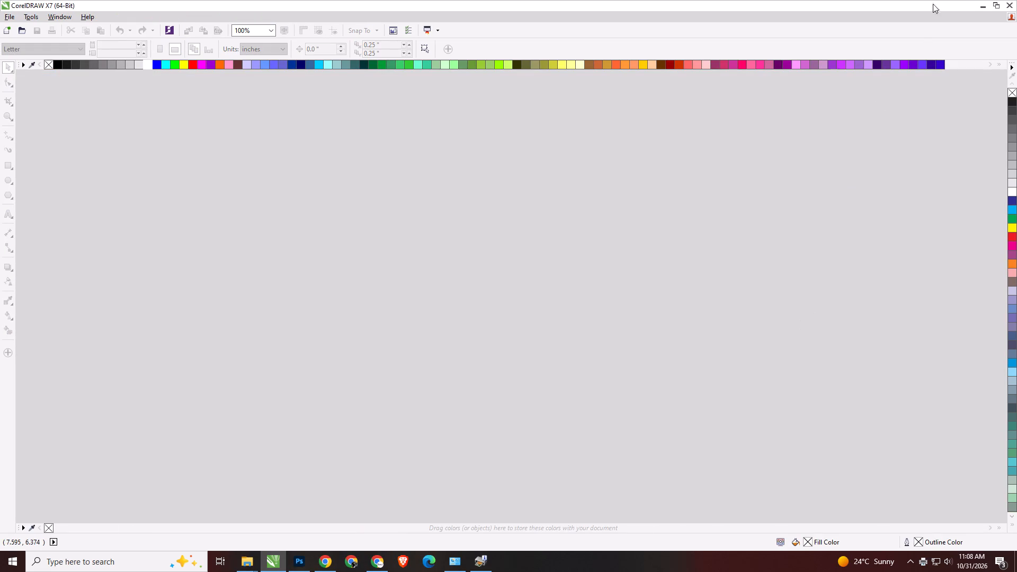
Minimize CorelDRAW and the Downloads folder window to get back to Meesho's Ready to Ship orders.
click(983, 6)
click(743, 279)
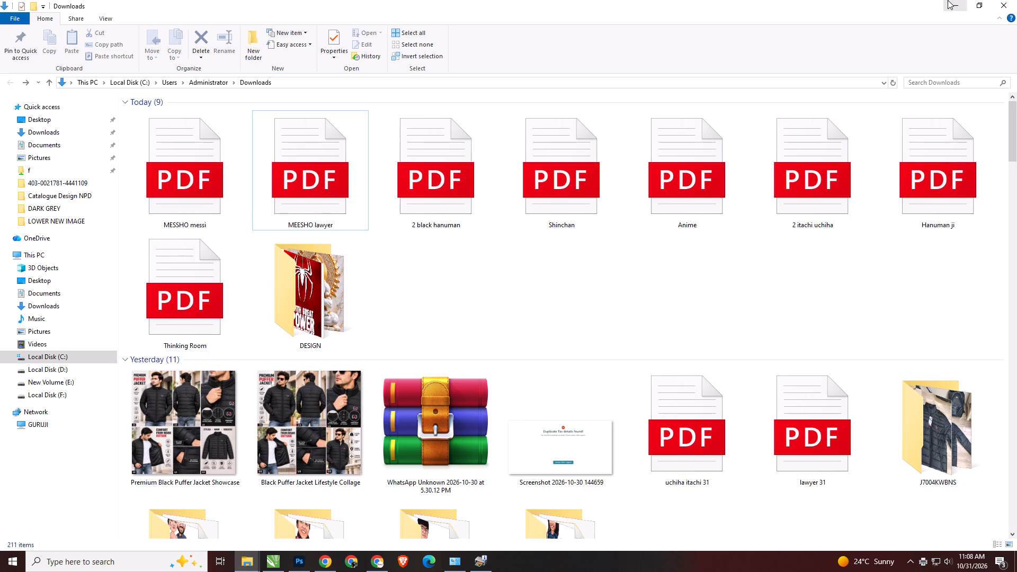
click(950, 0)
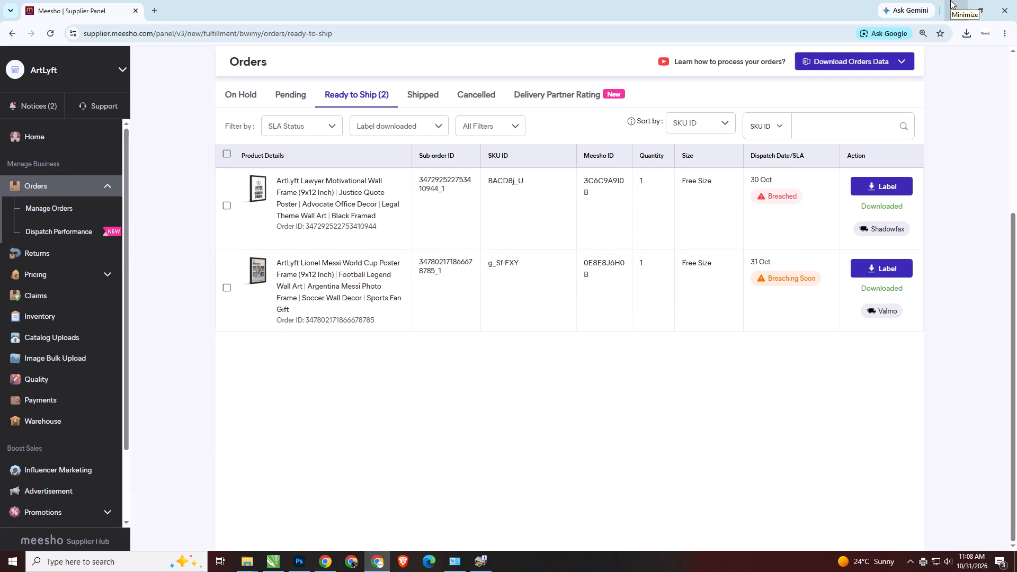
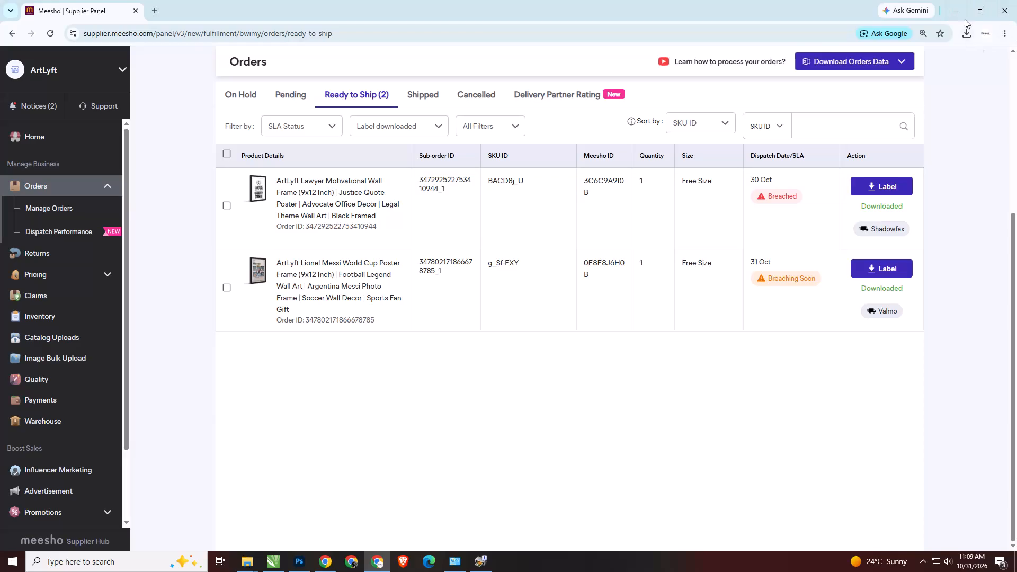
Minimize the Meesho orders window and the Downloads folder window to show the desktop.
click(954, 3)
click(842, 259)
scroll(842, 281, up, 4)
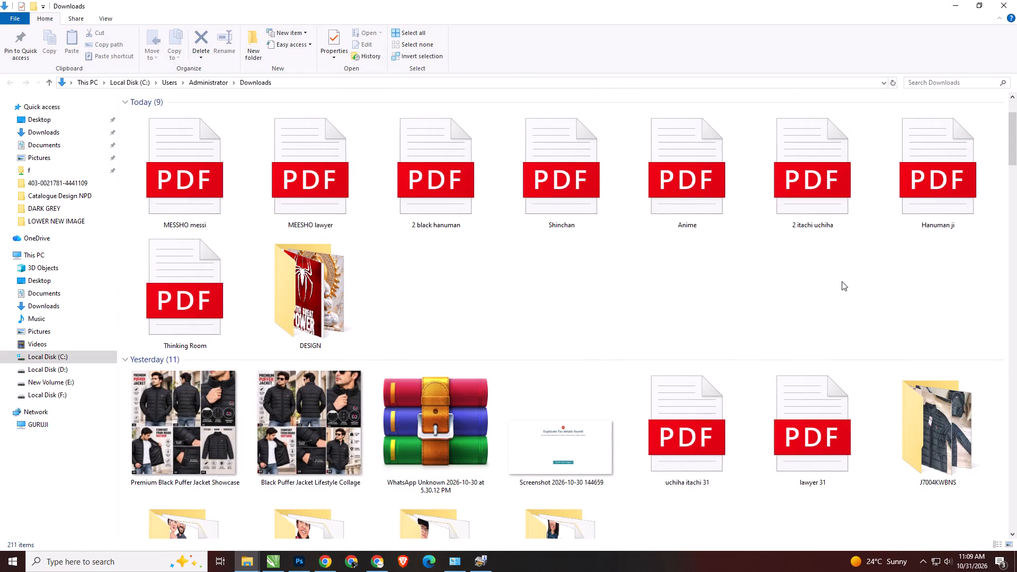
scroll(842, 281, up, 8)
click(952, 0)
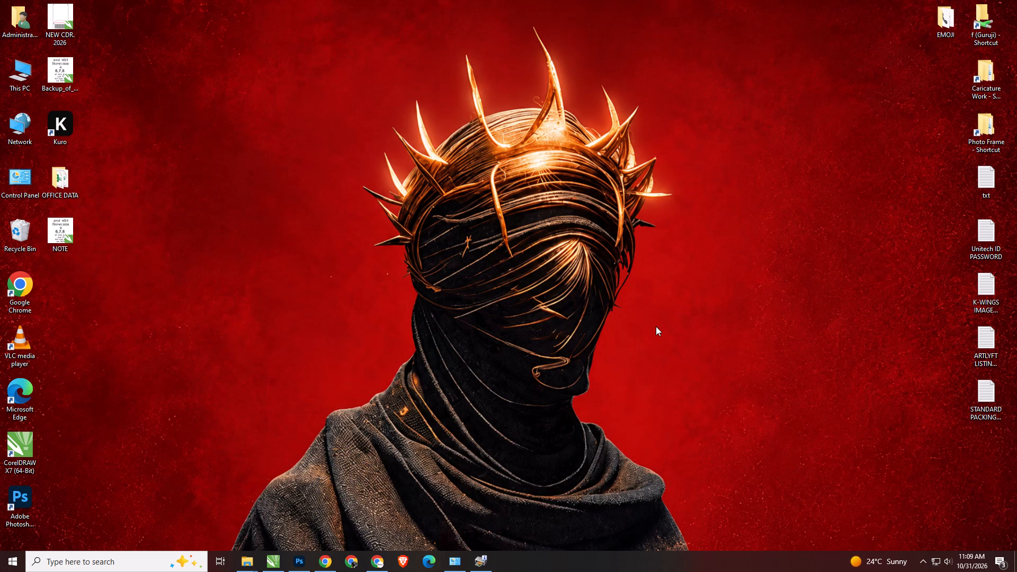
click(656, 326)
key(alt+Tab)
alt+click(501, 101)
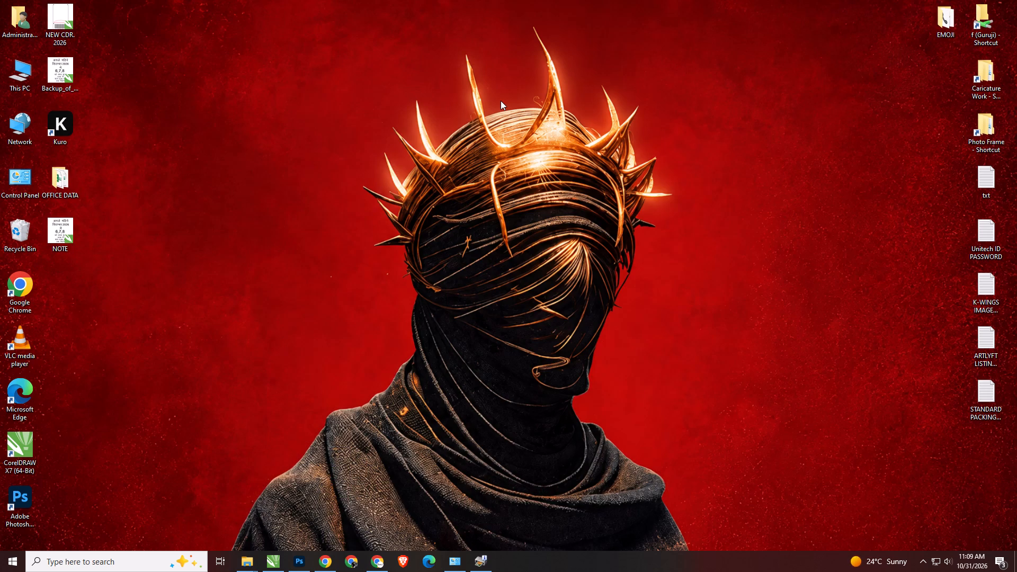
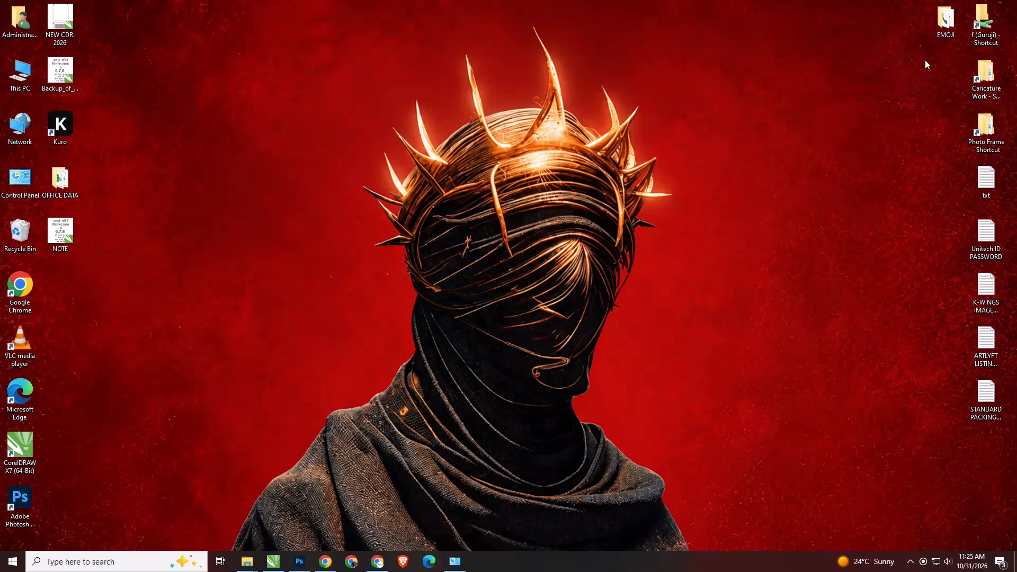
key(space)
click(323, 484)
Switch to the Meesho supplier panel, open the Pending orders and dismiss the order acceptance notice.
key(alt+Tab)
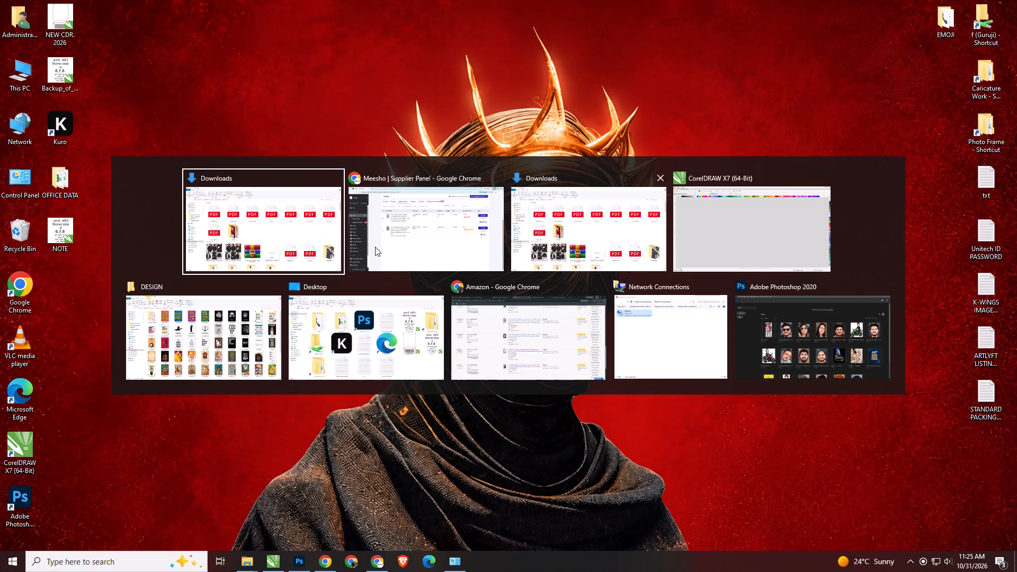
alt+click(403, 238)
click(292, 91)
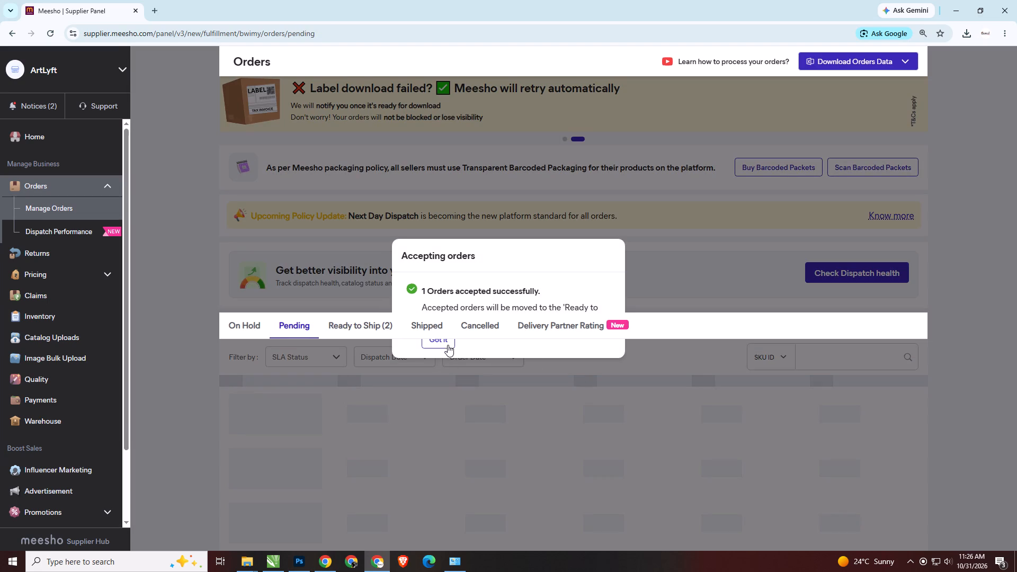
click(448, 345)
Check the On Hold and Pending order lists for remaining orders, and minimize the Meesho window.
click(240, 330)
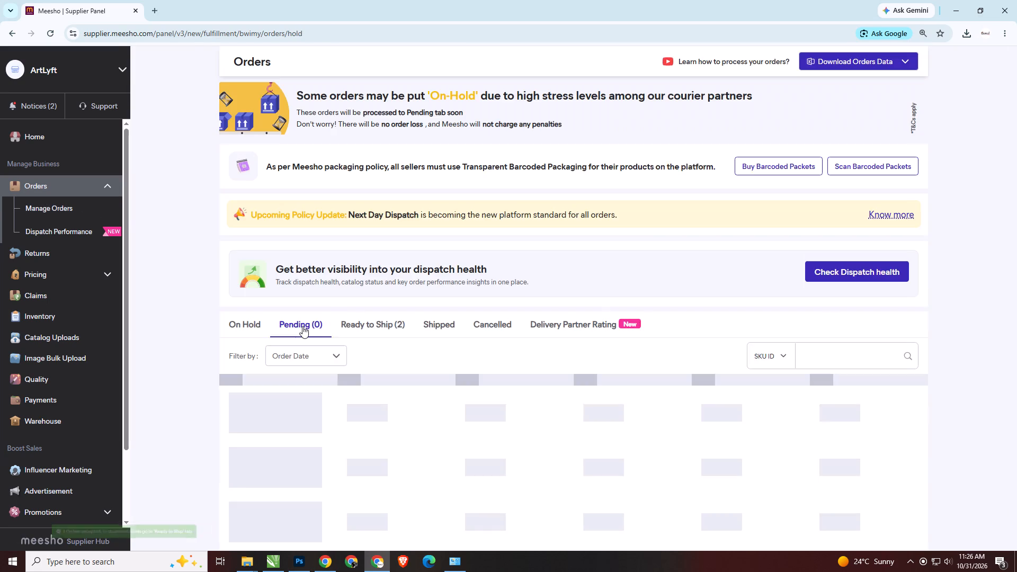
click(303, 326)
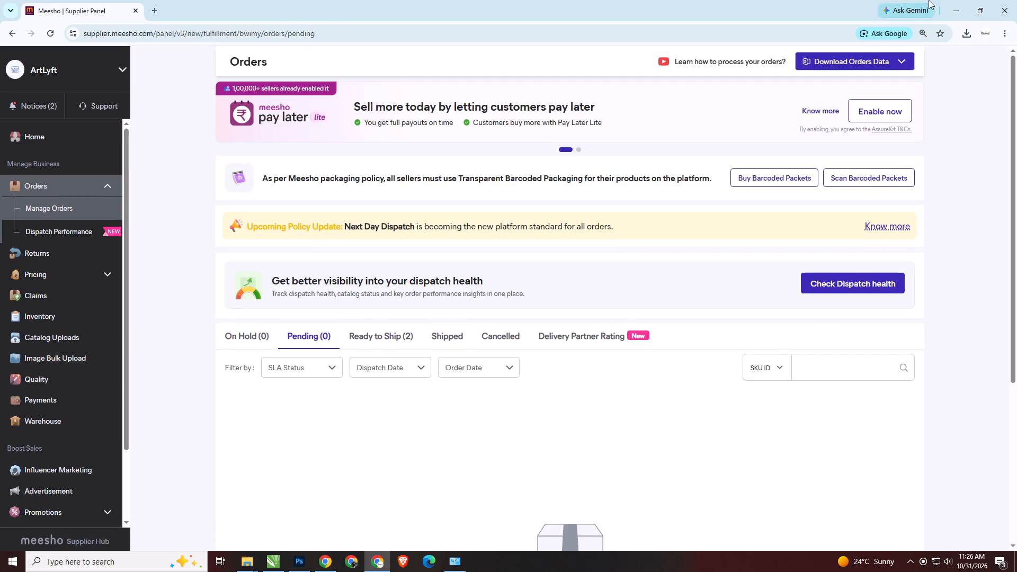
click(953, 0)
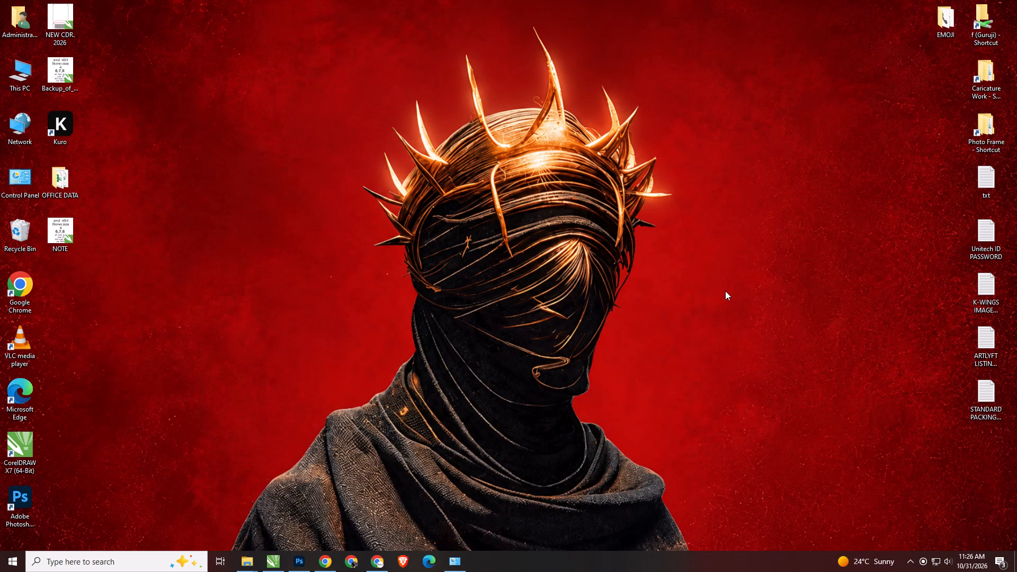